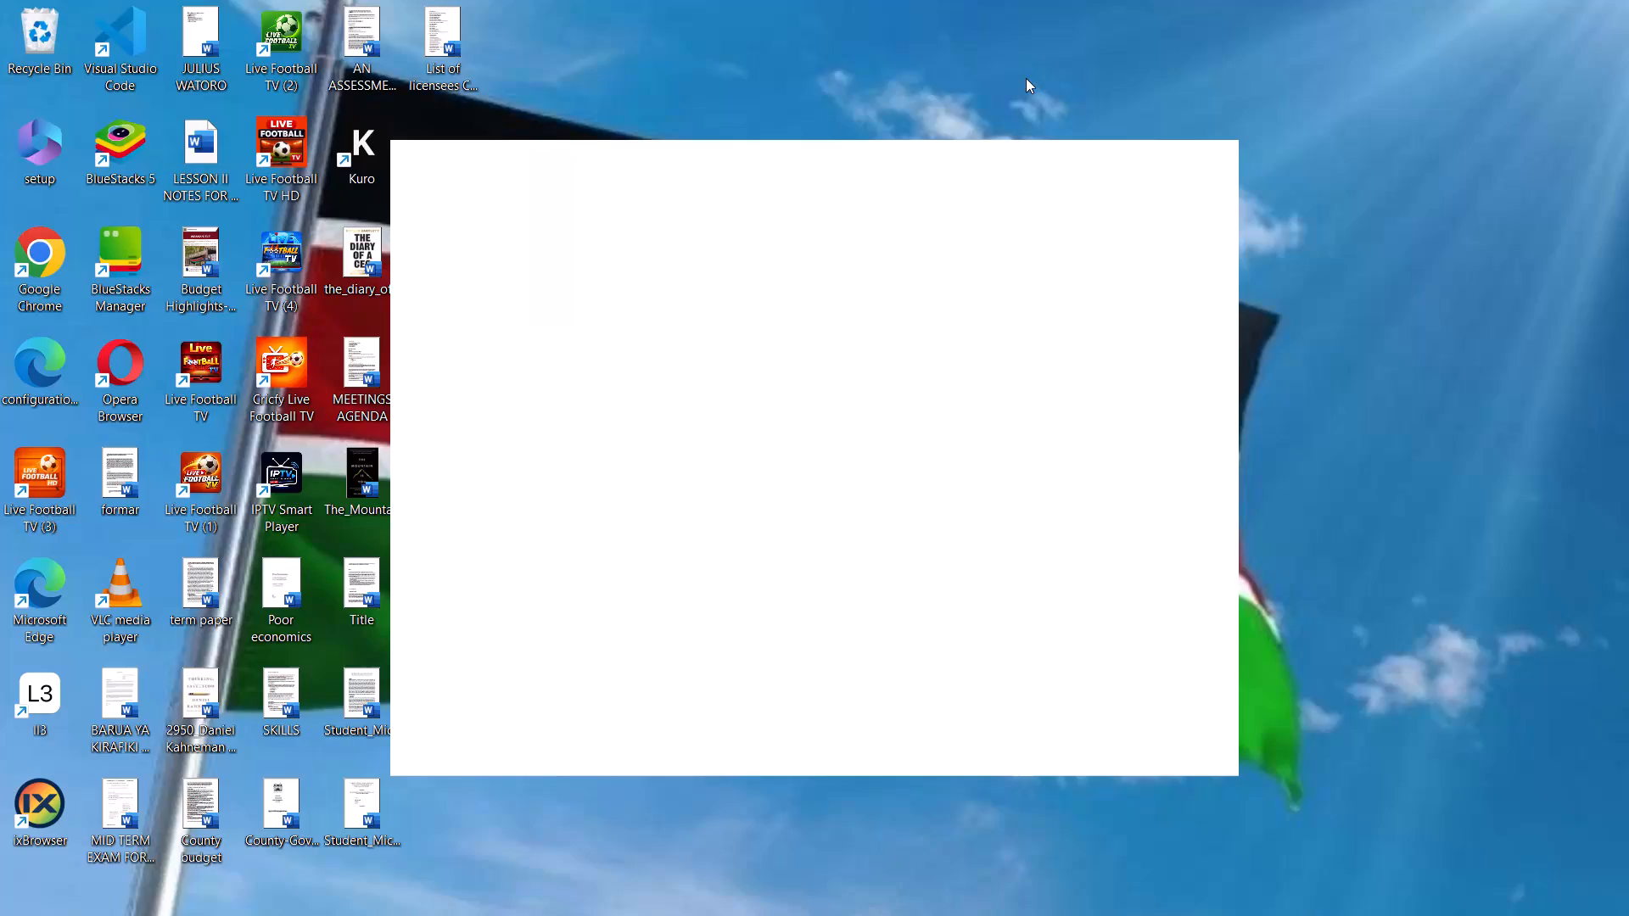
Launch Excel from the pinned apps.
double_click(1026, 78)
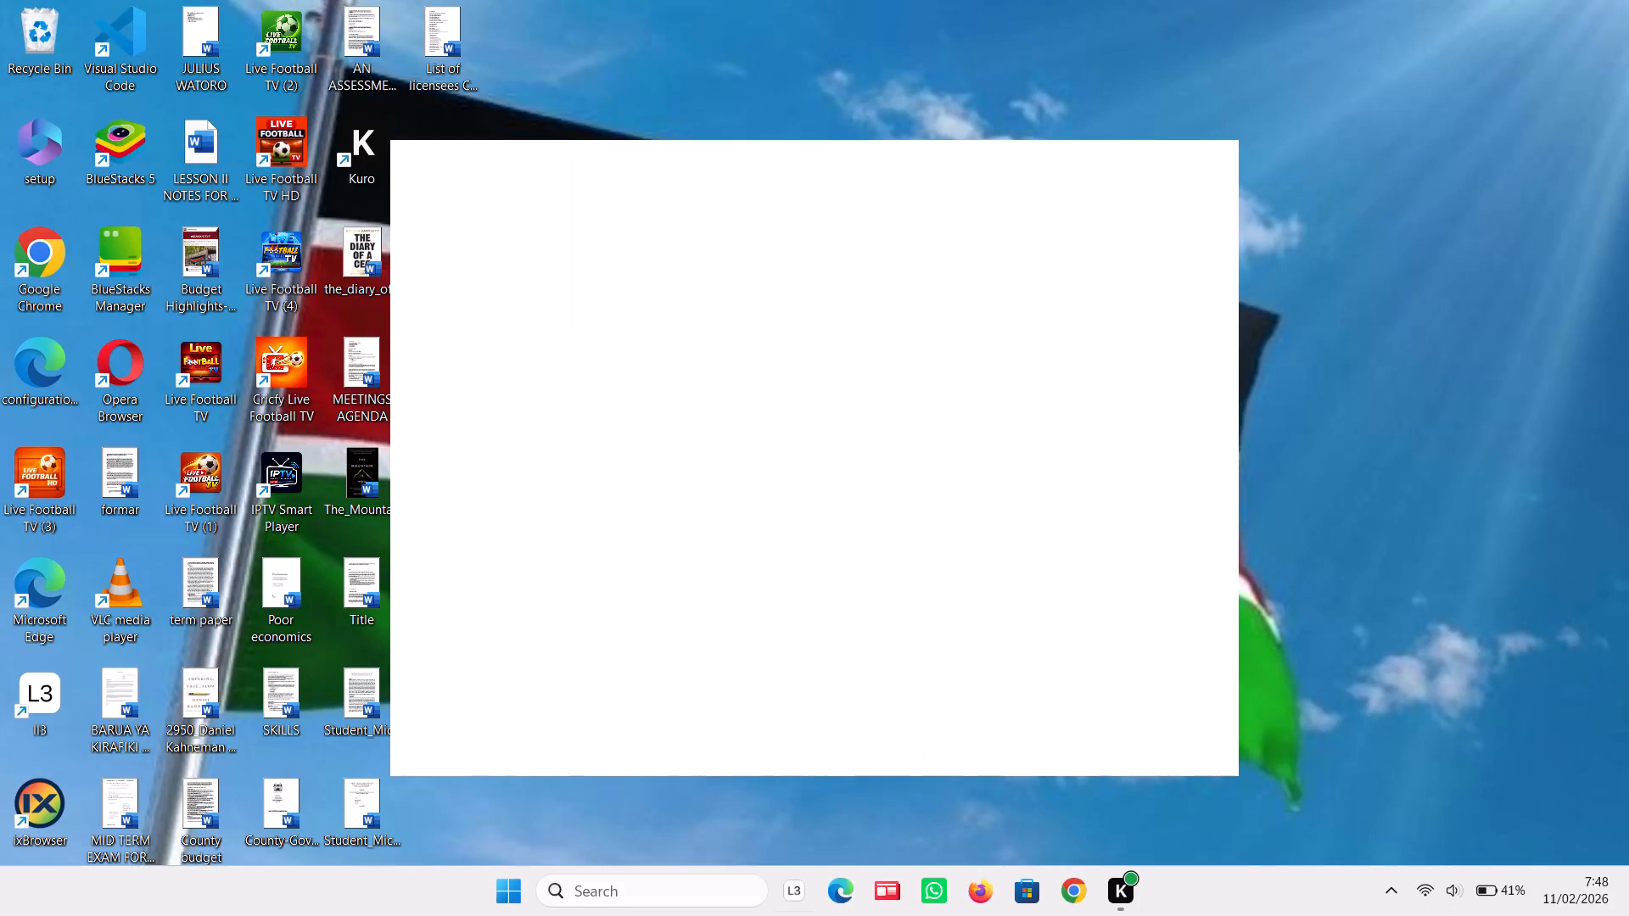
left_click(518, 911)
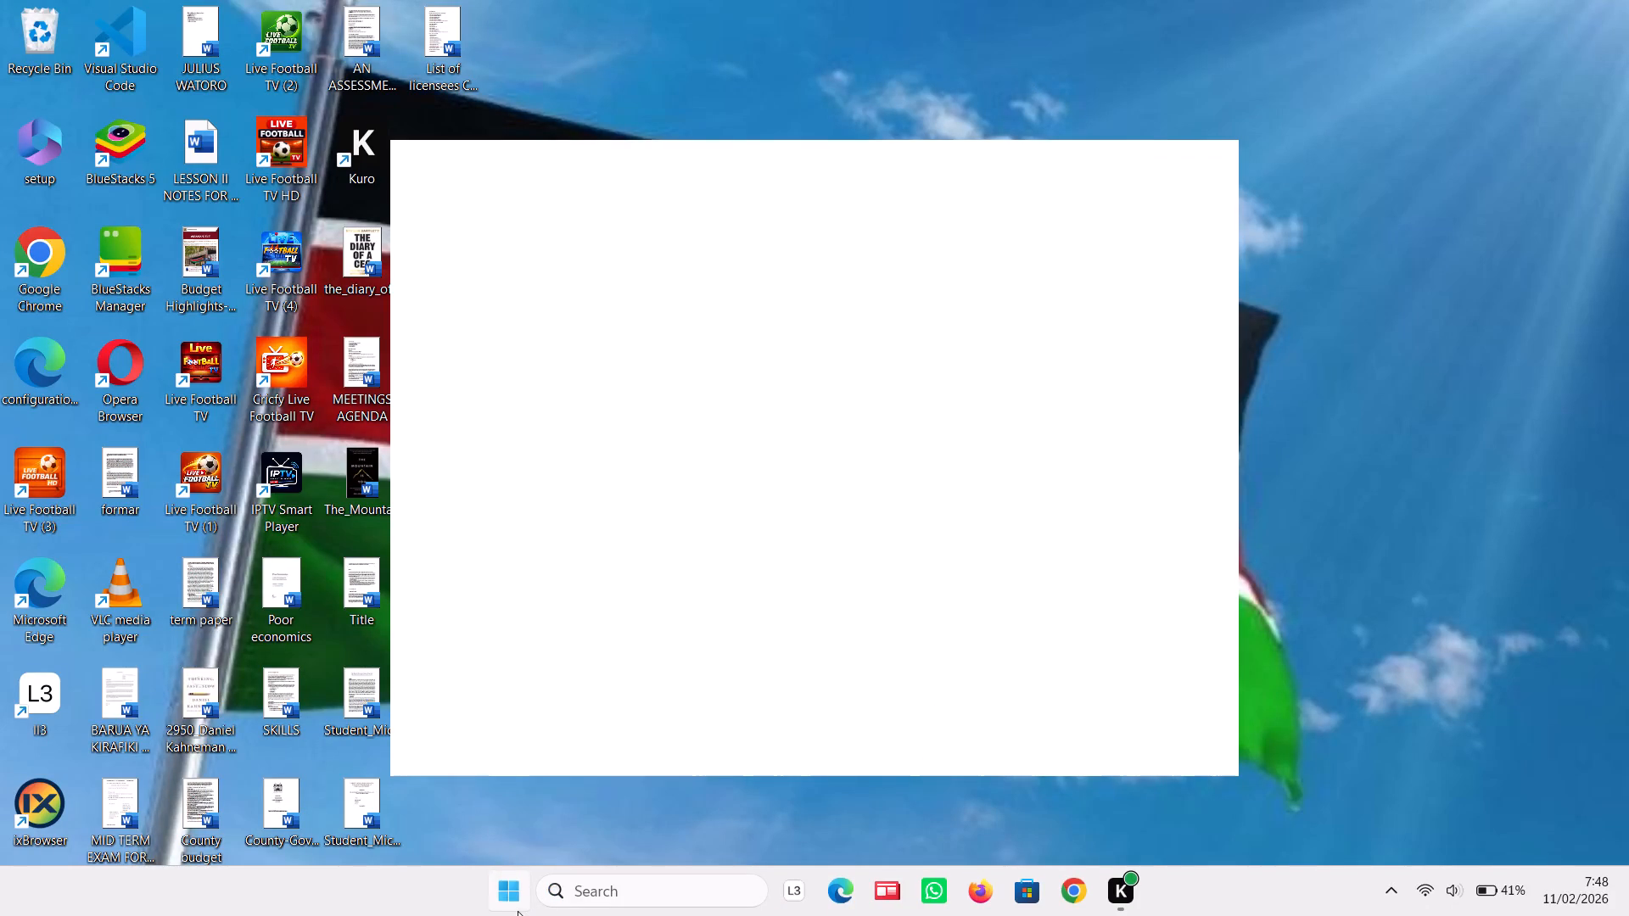
left_click(752, 288)
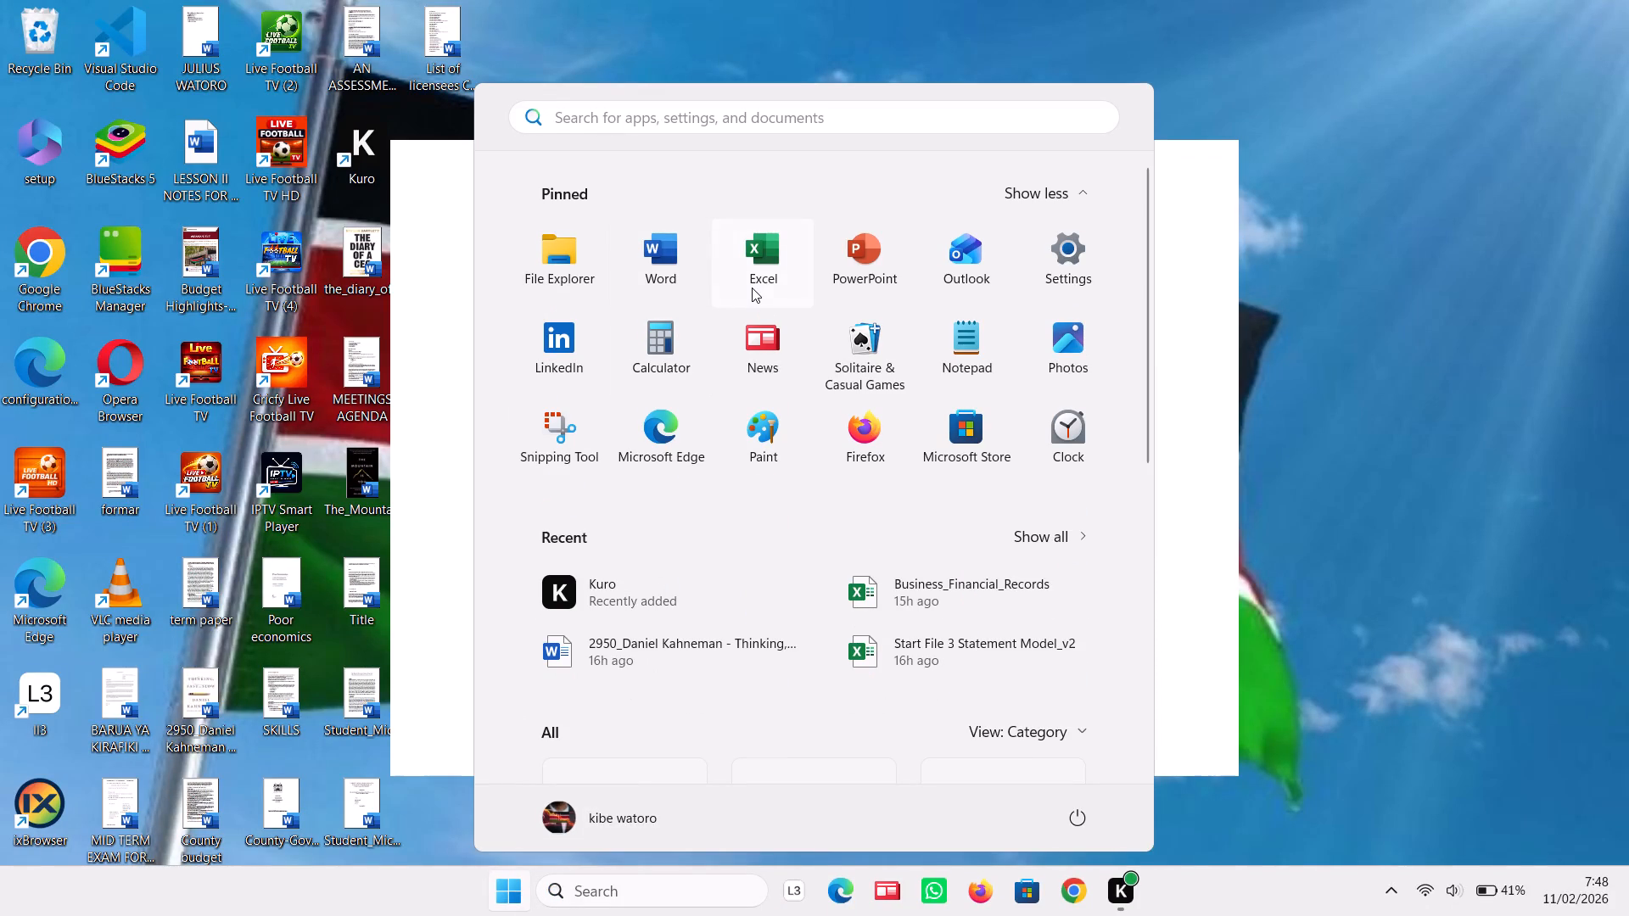
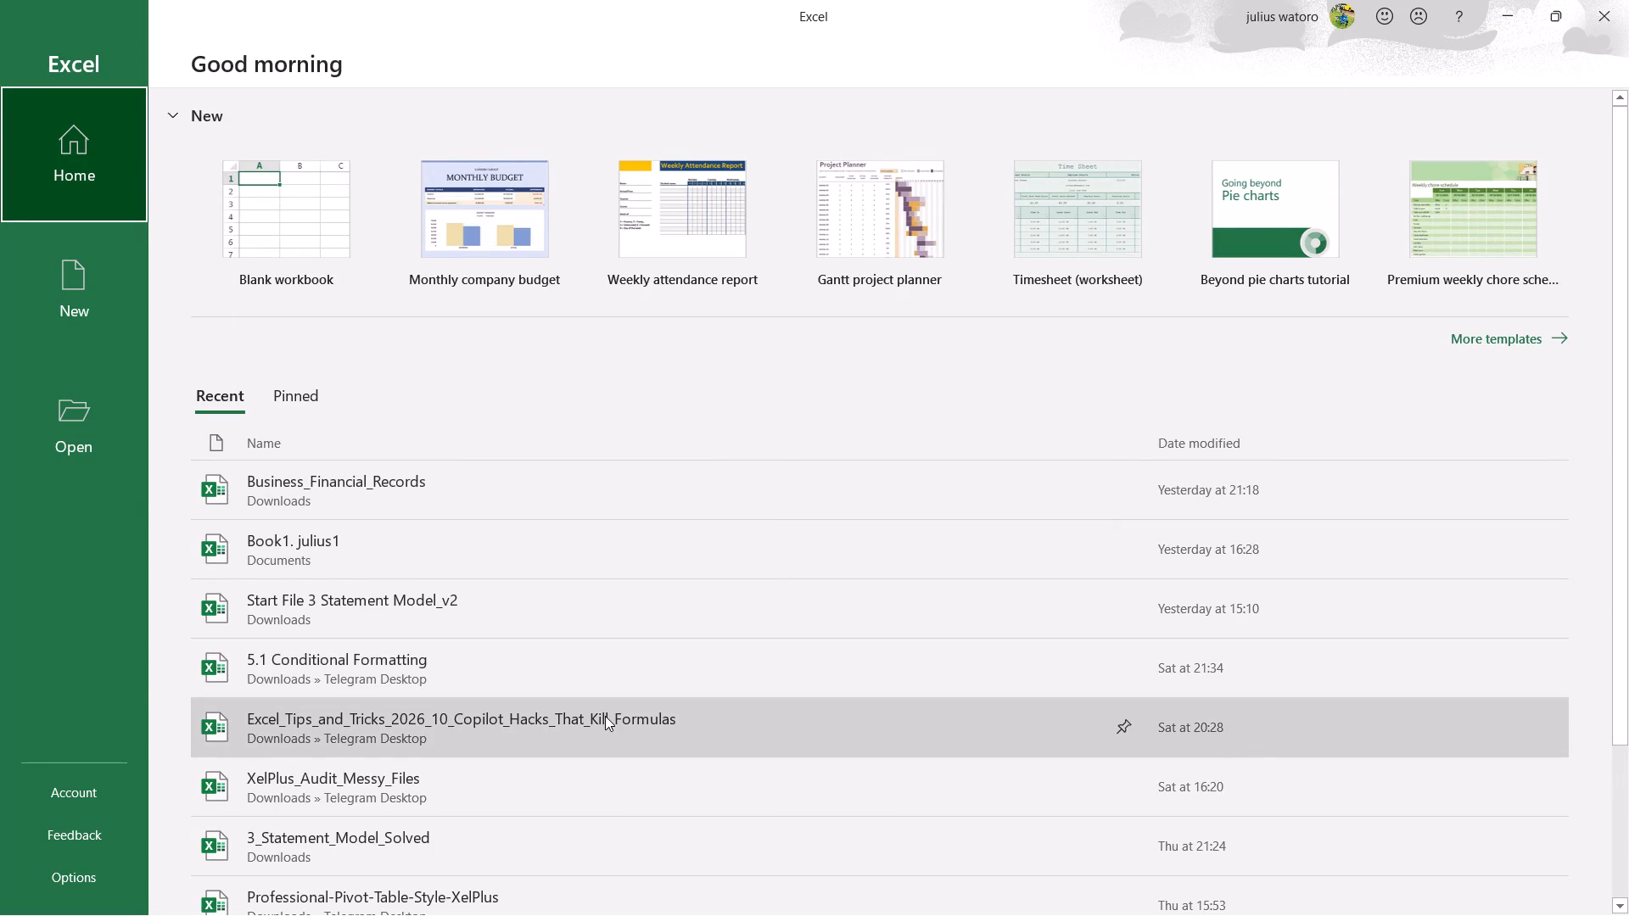
Open the recent workbook Business_Financial_Records from the Downloads folder.
scroll(605, 716, "down", 1)
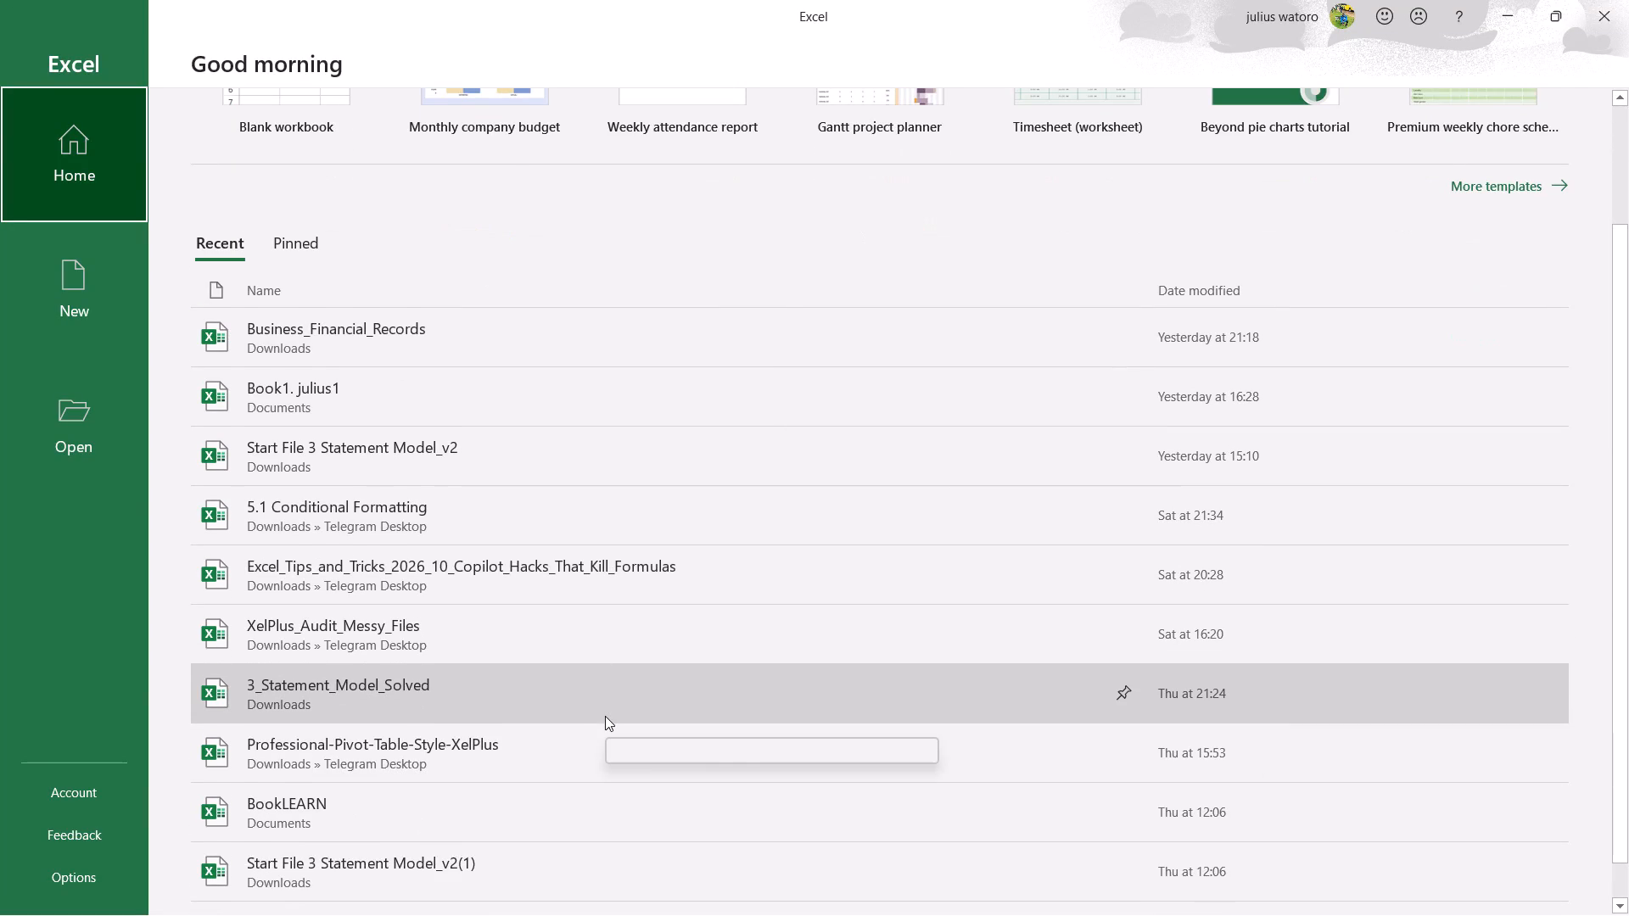
scroll(605, 716, "down", 1)
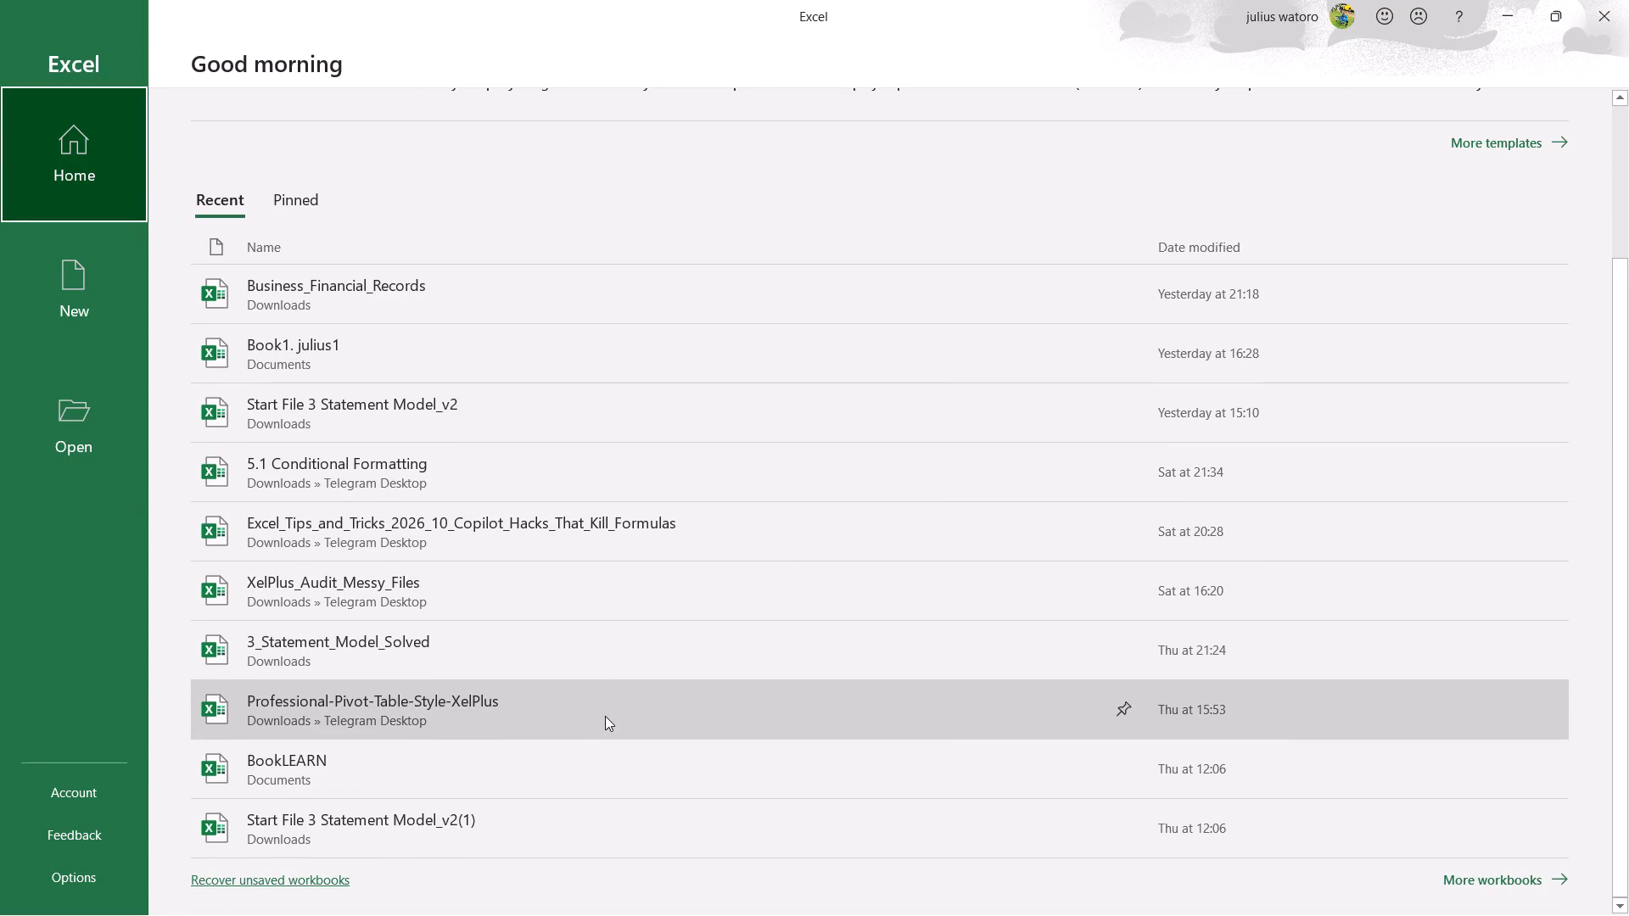
scroll(603, 720, "up", 1)
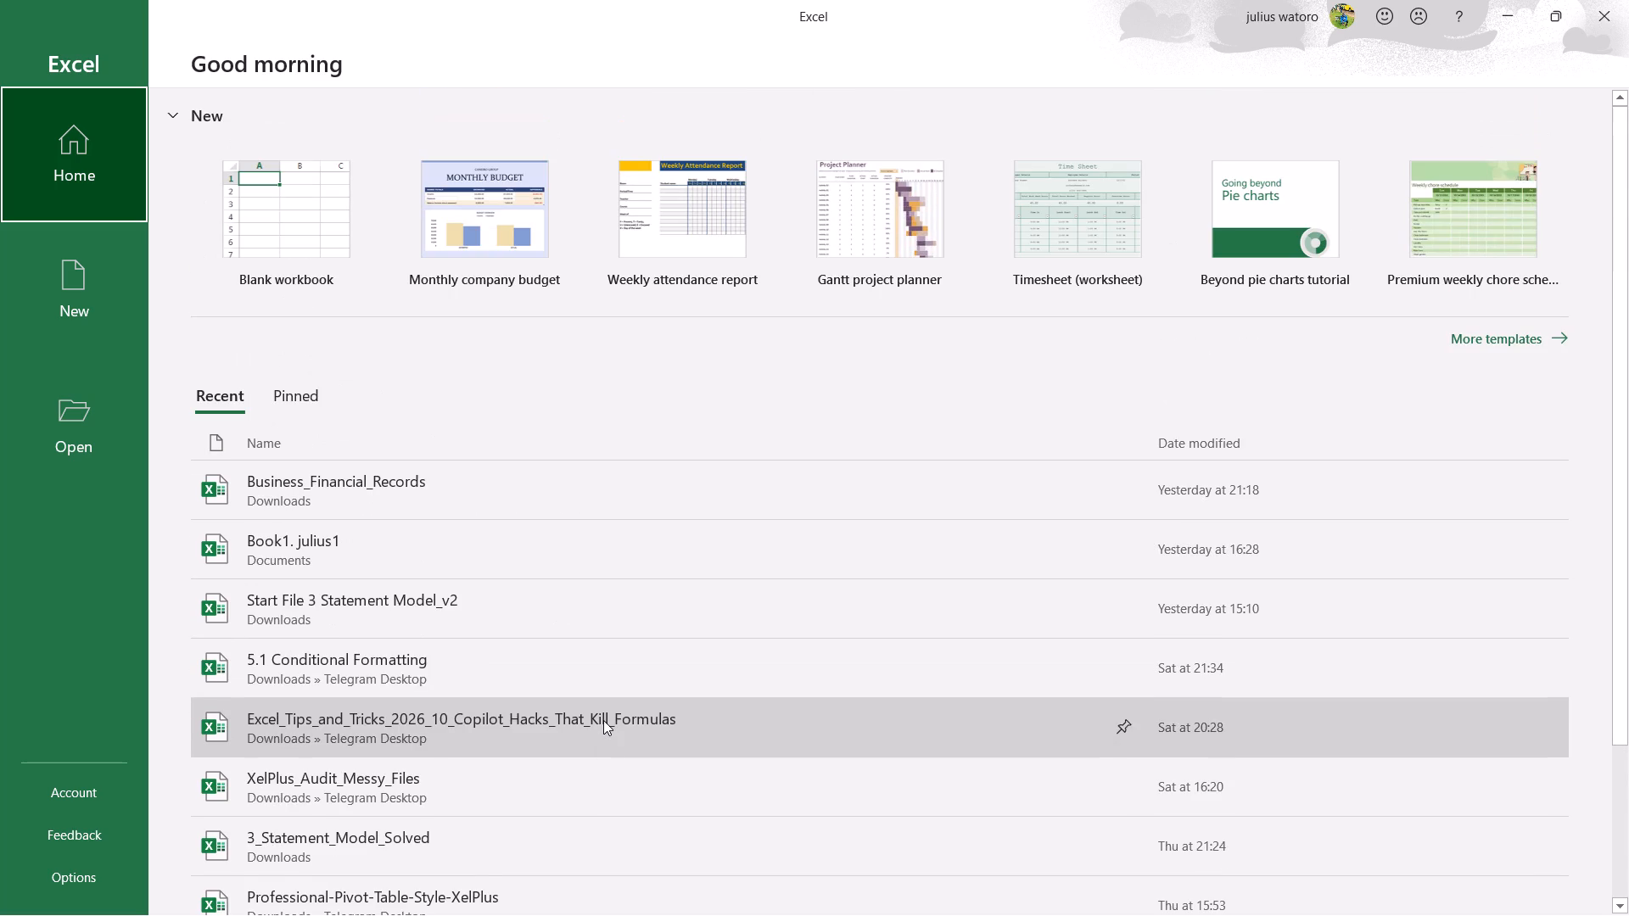
left_click(496, 501)
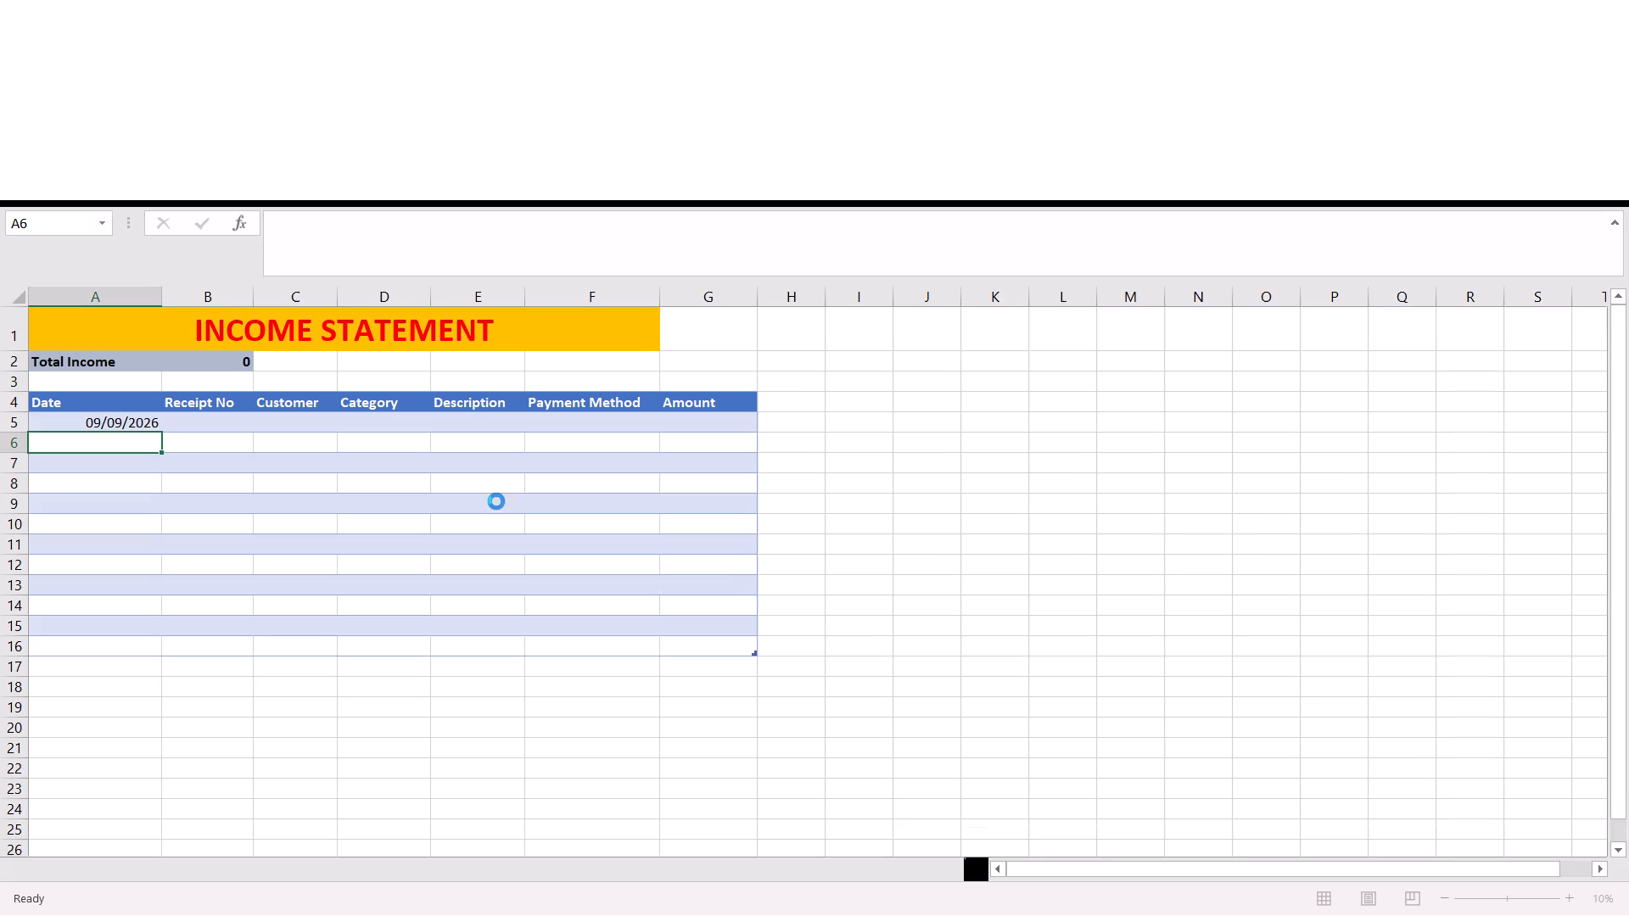
Enable the workbook's blocked content and continue without updating the values of its external links.
scroll(496, 501, "up", 1)
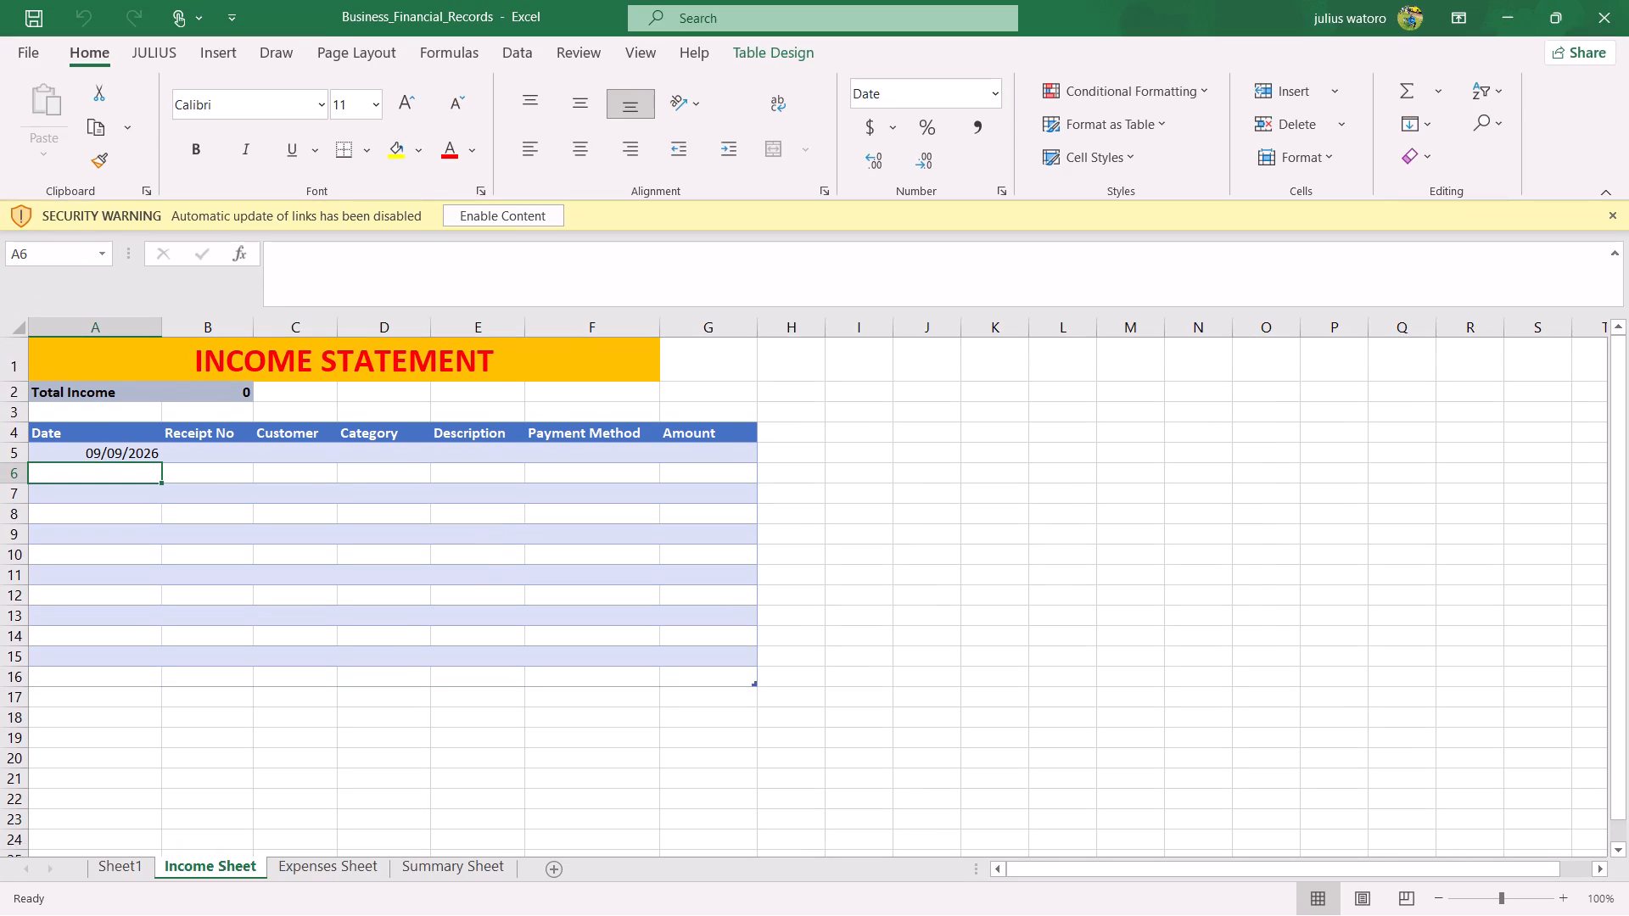
left_click(497, 207)
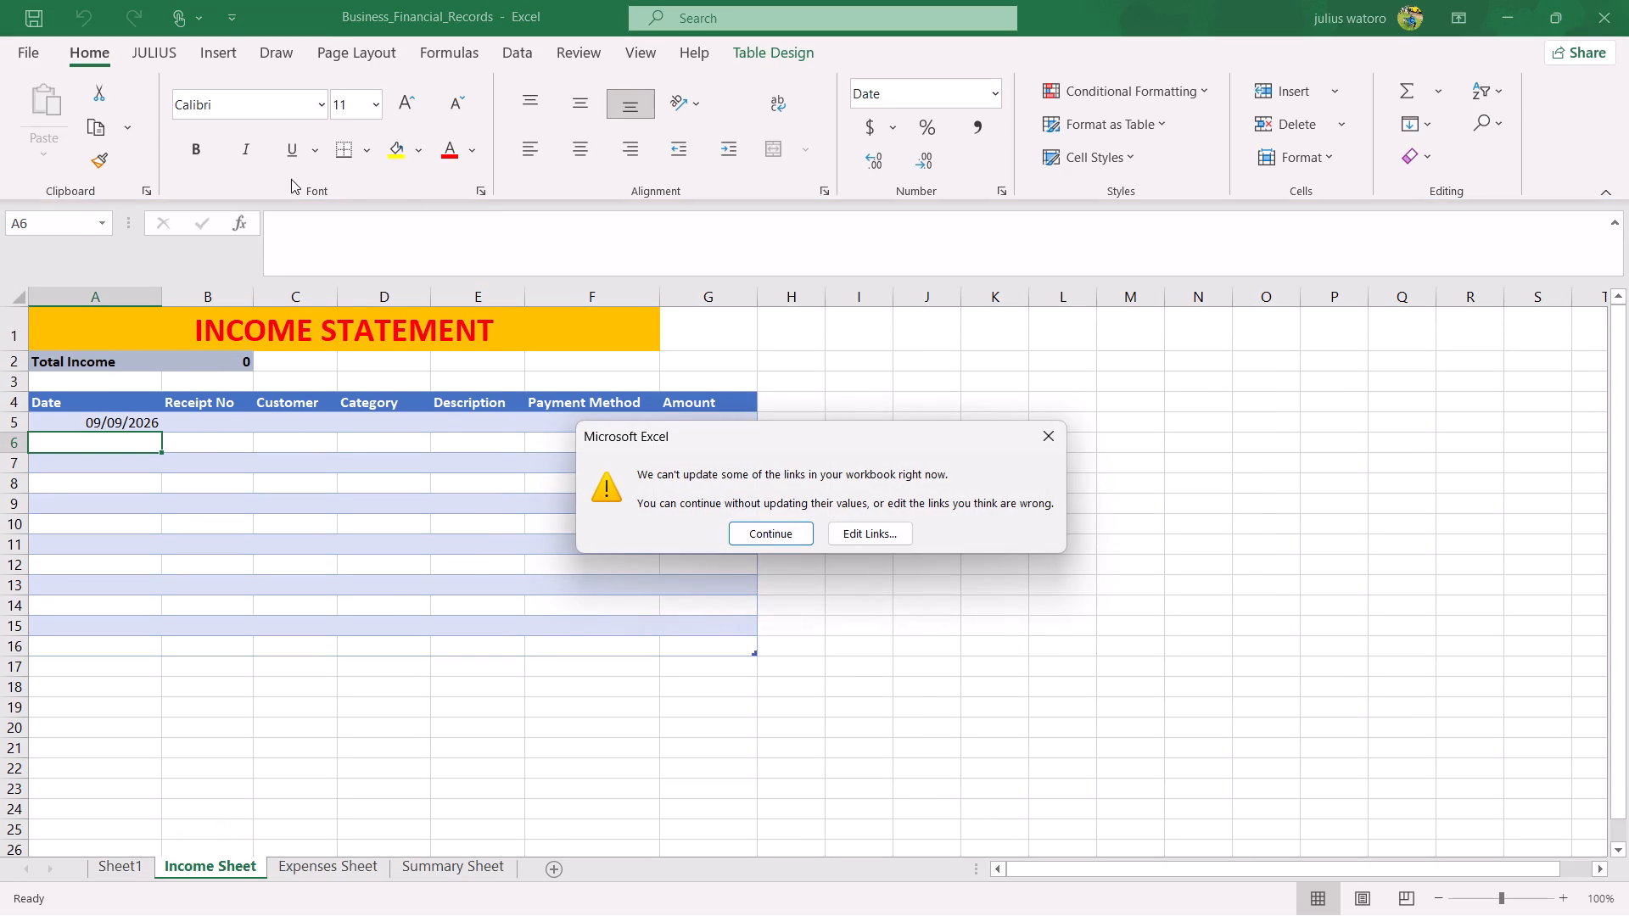
left_click(786, 542)
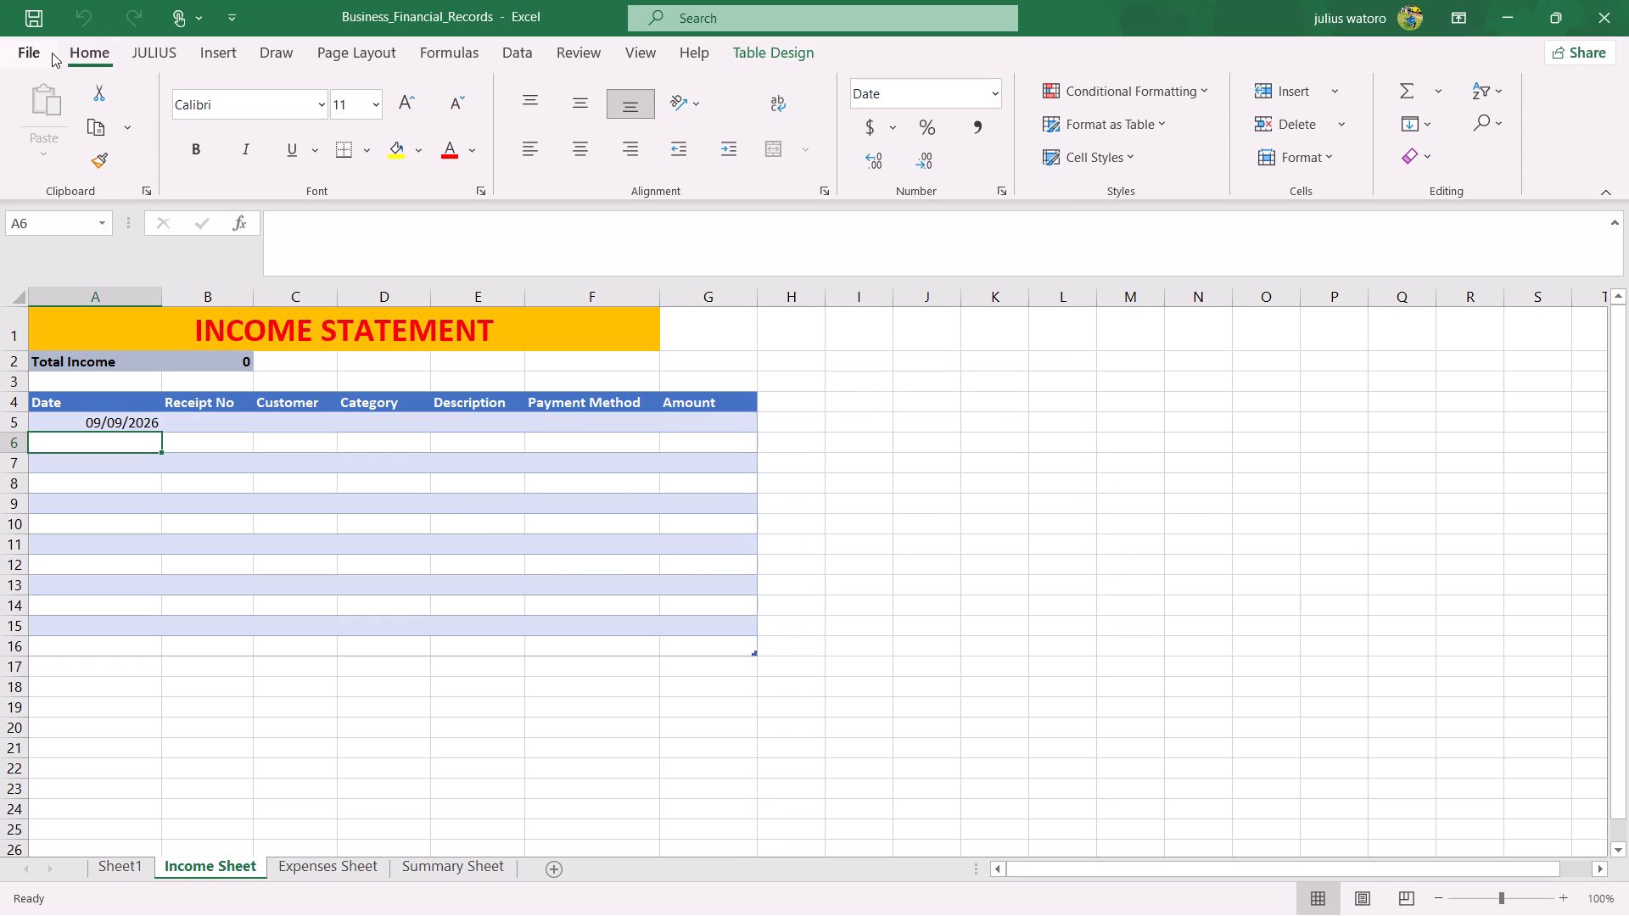
Open the recent workbook Professional-Pivot-Table-Style-XelPlus alongside the financial records workbook.
left_click(52, 53)
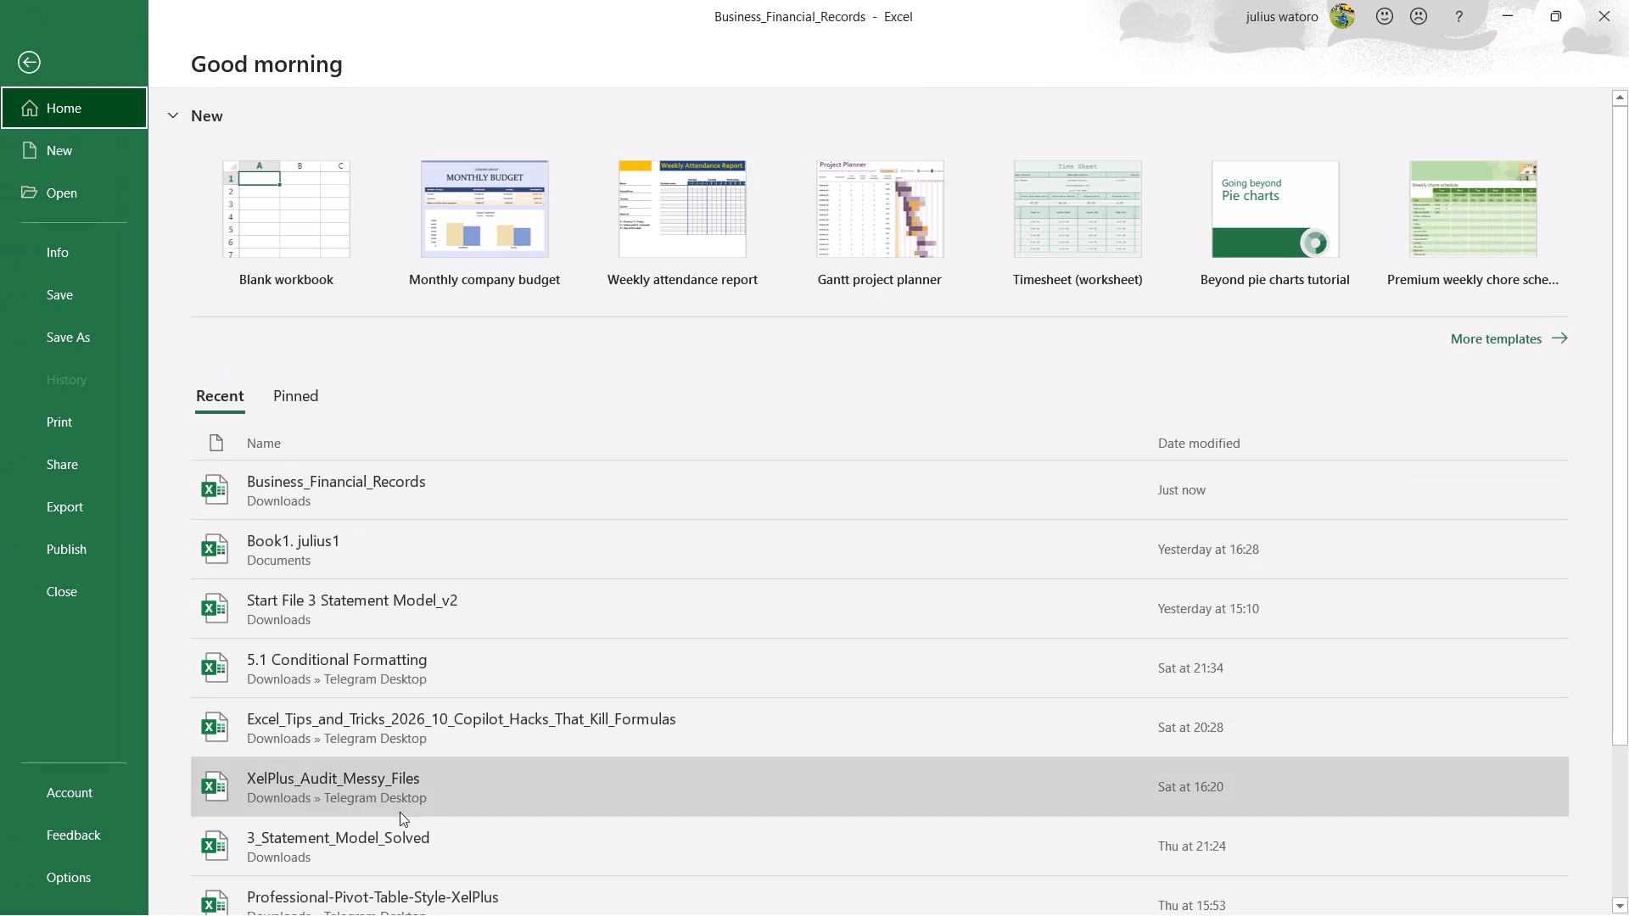
scroll(400, 680, "down", 1)
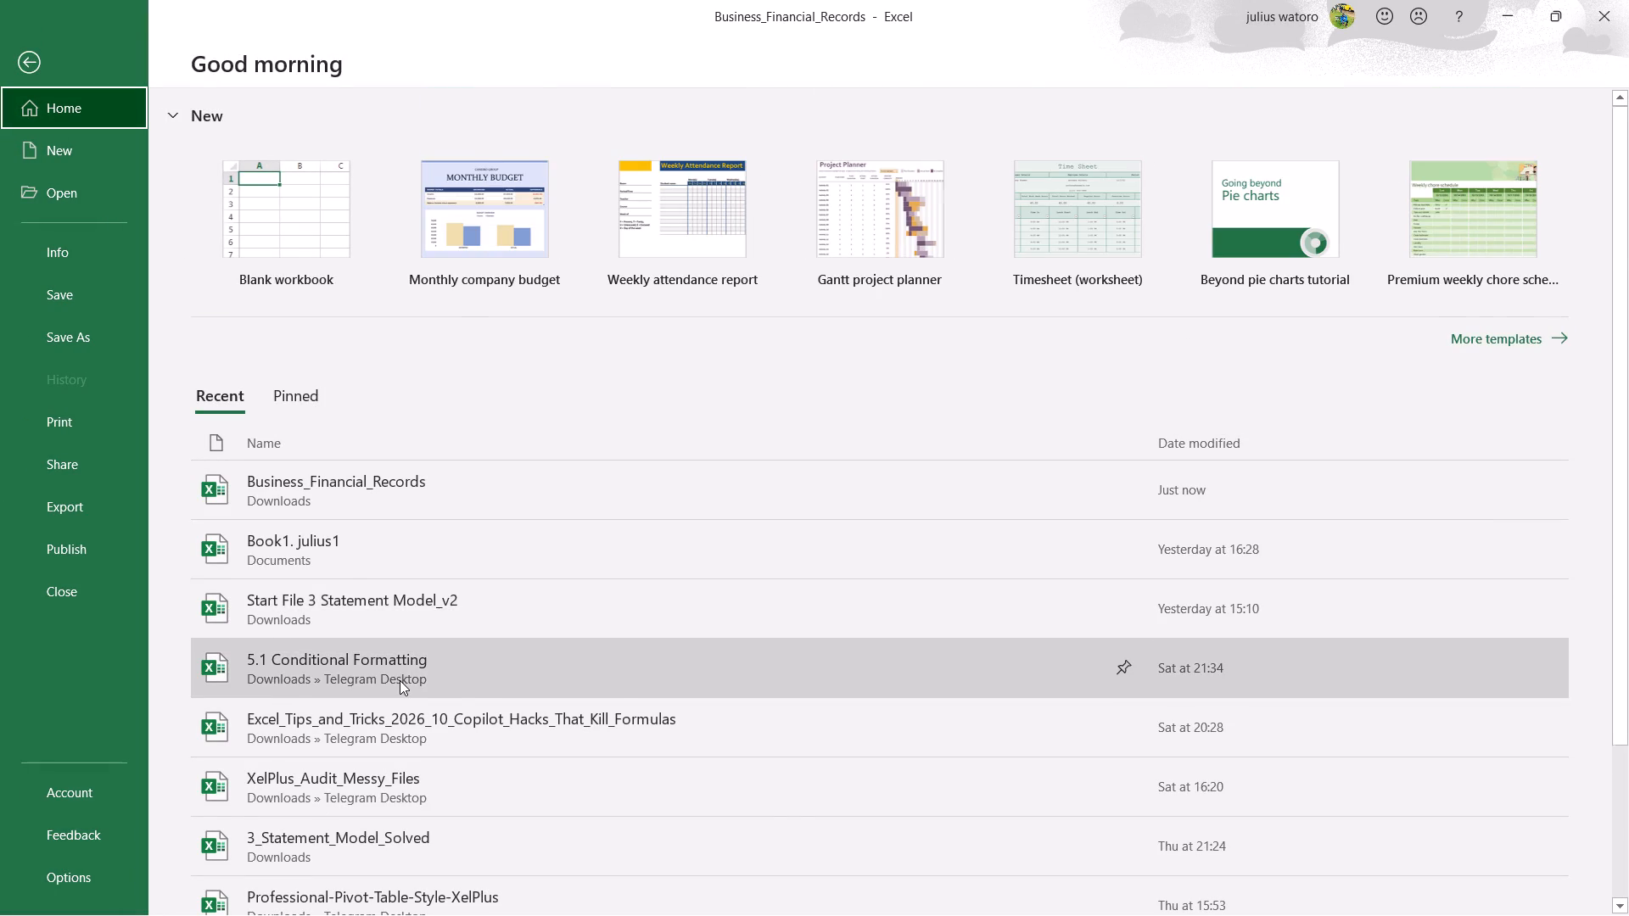
scroll(400, 680, "down", 1)
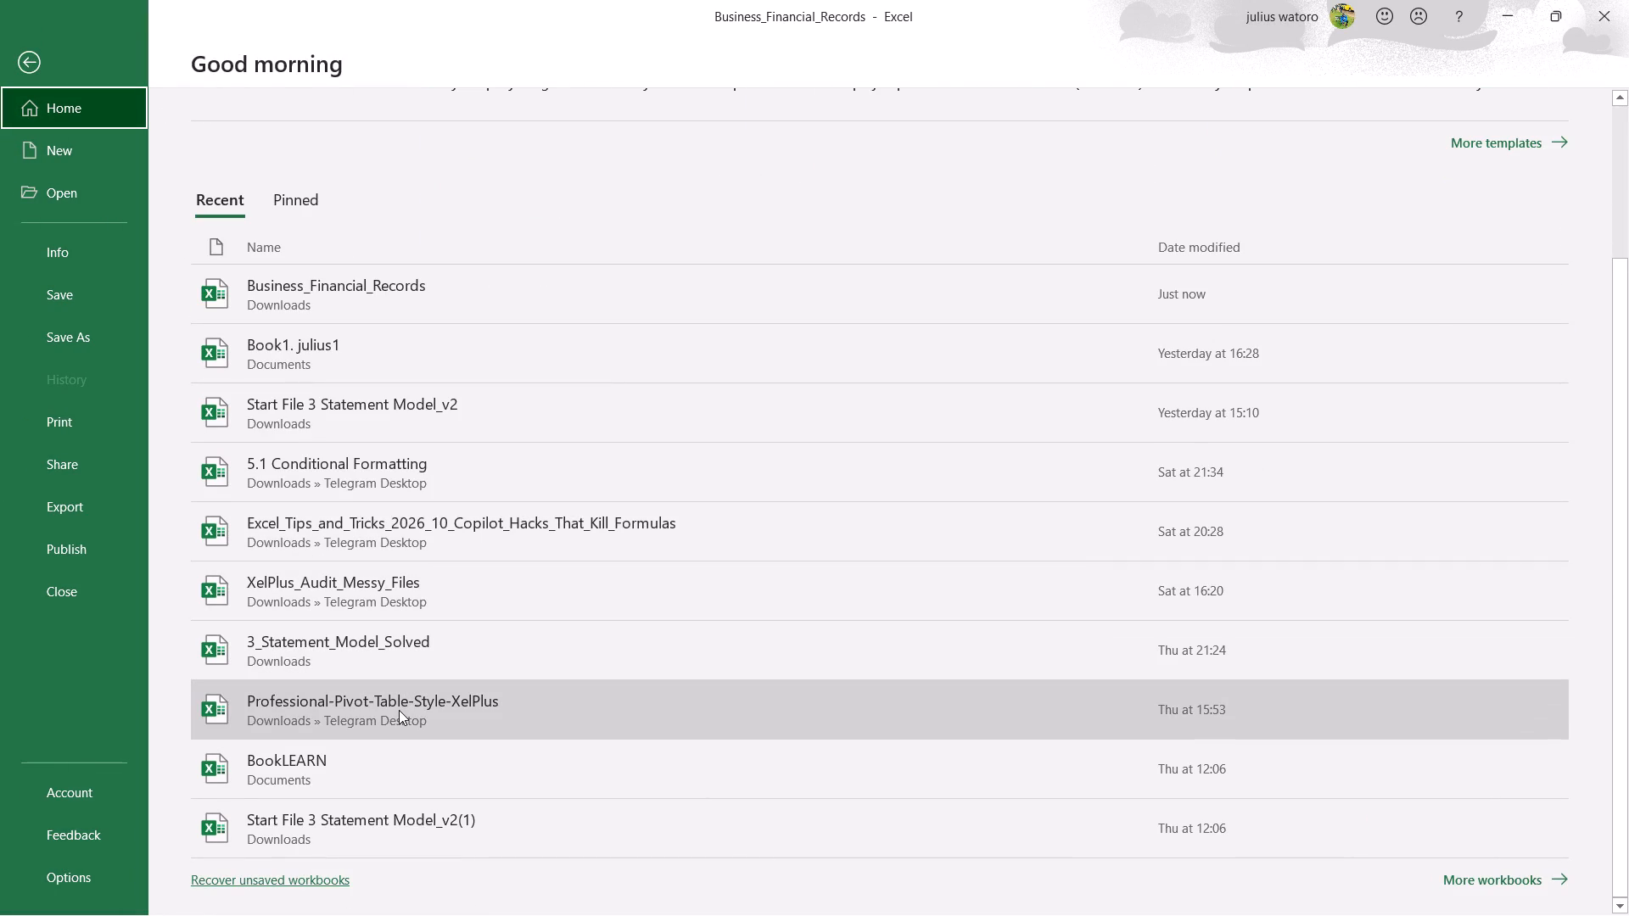
left_click(399, 710)
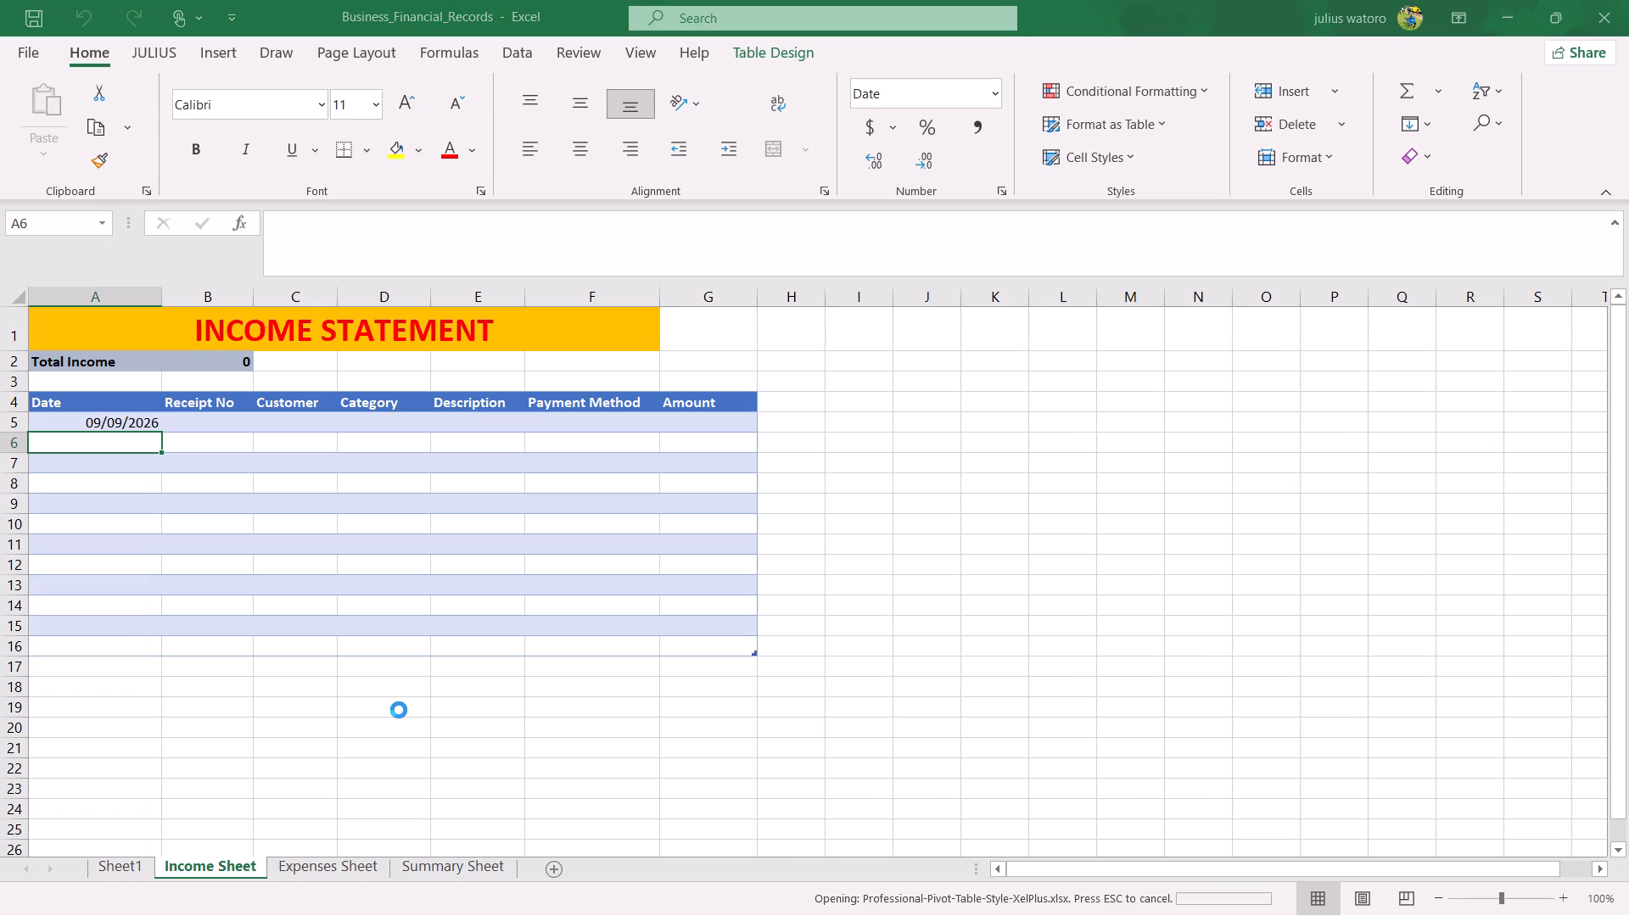
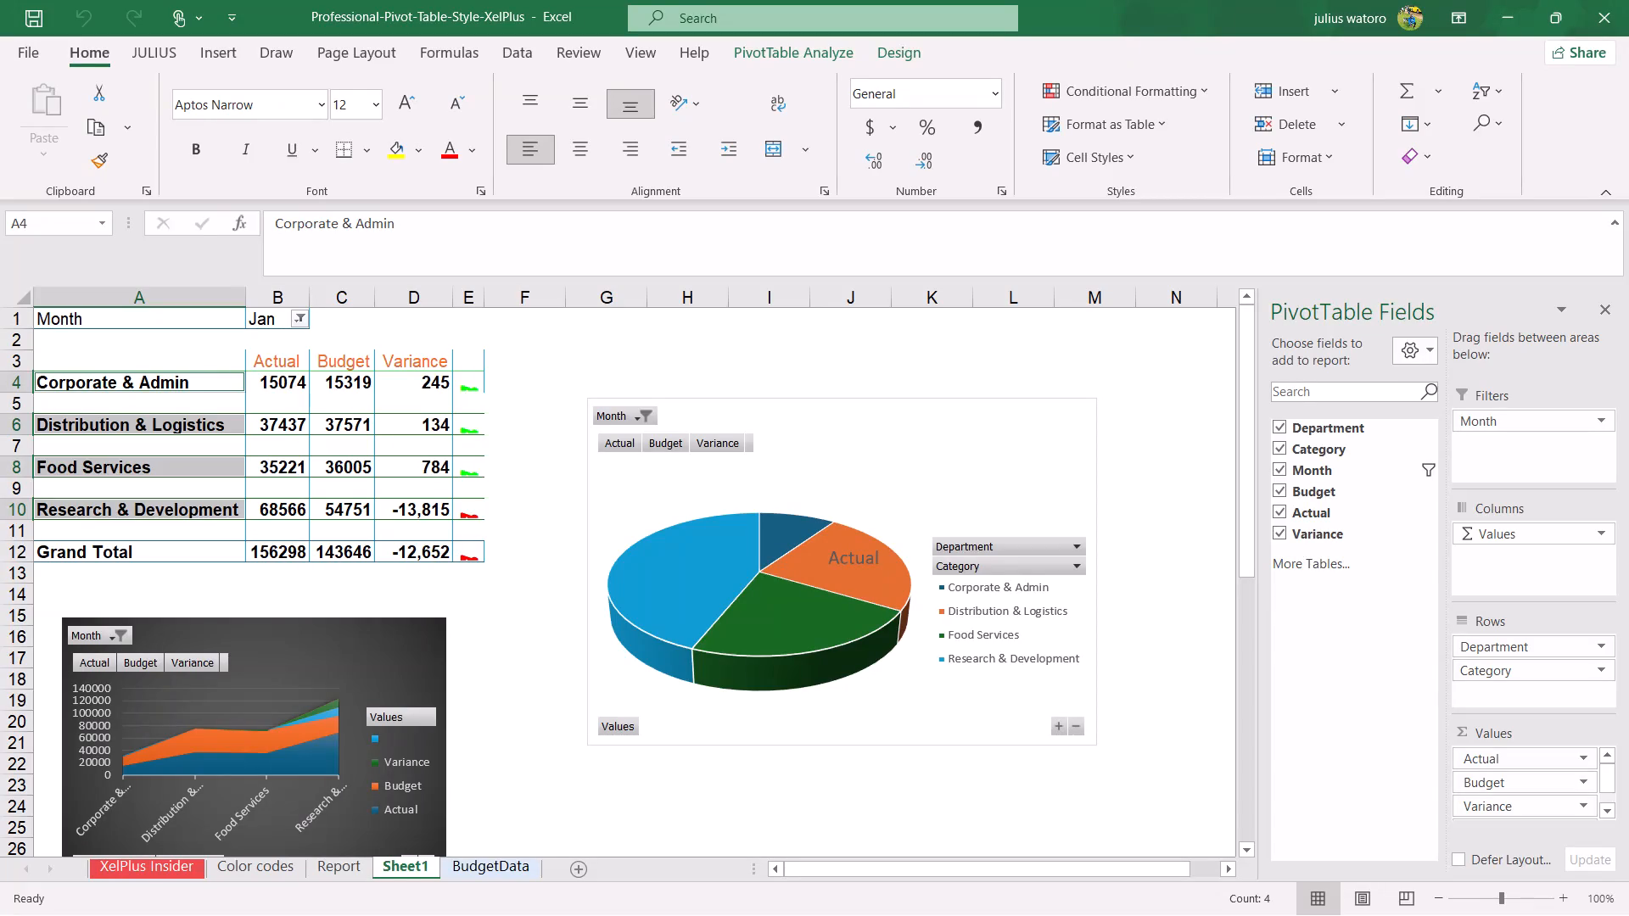
Turn off the filter buttons on the header row of the Actual vs. Budget 2026 table in the BudgetData sheet.
left_click(475, 880)
scroll(563, 633, "up", 3)
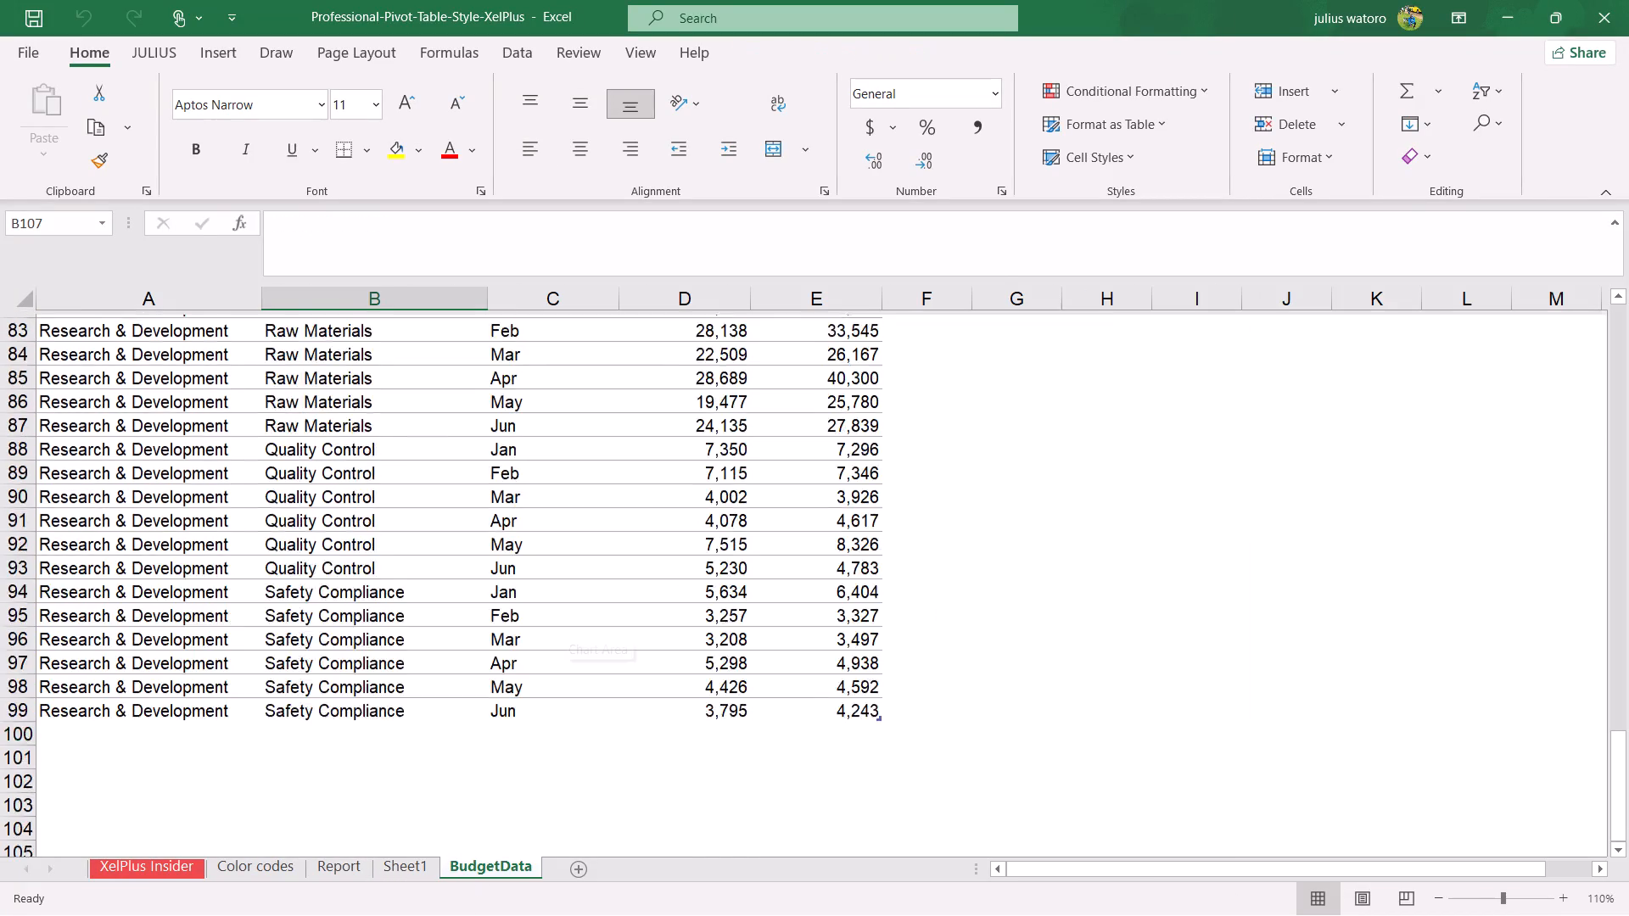
scroll(563, 633, "up", 6)
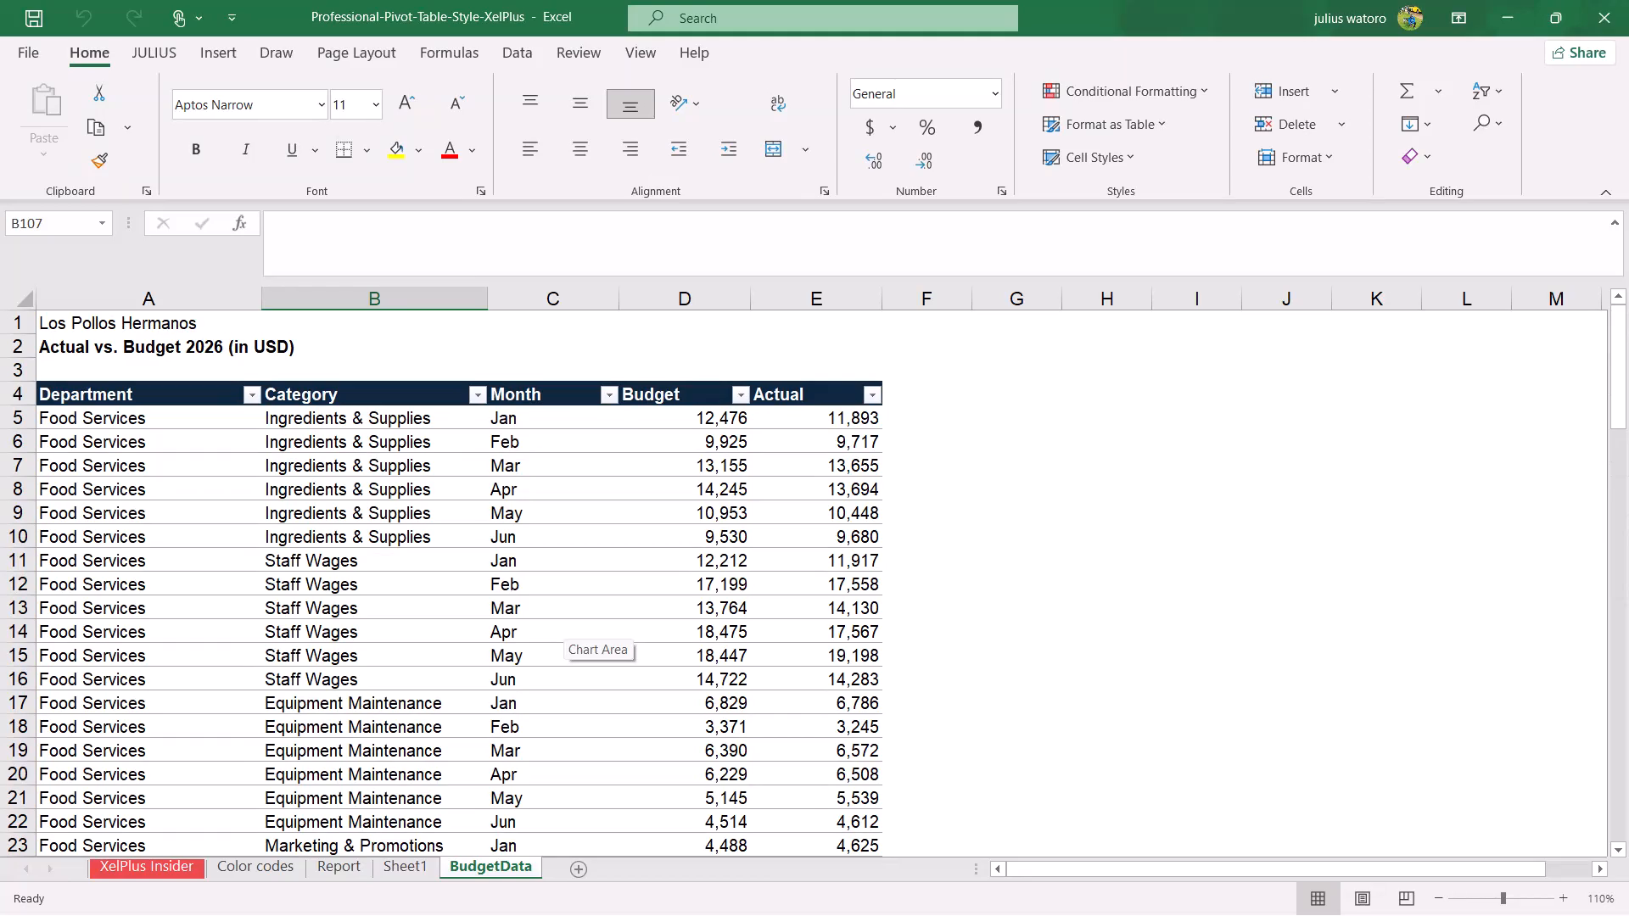
left_click(563, 633)
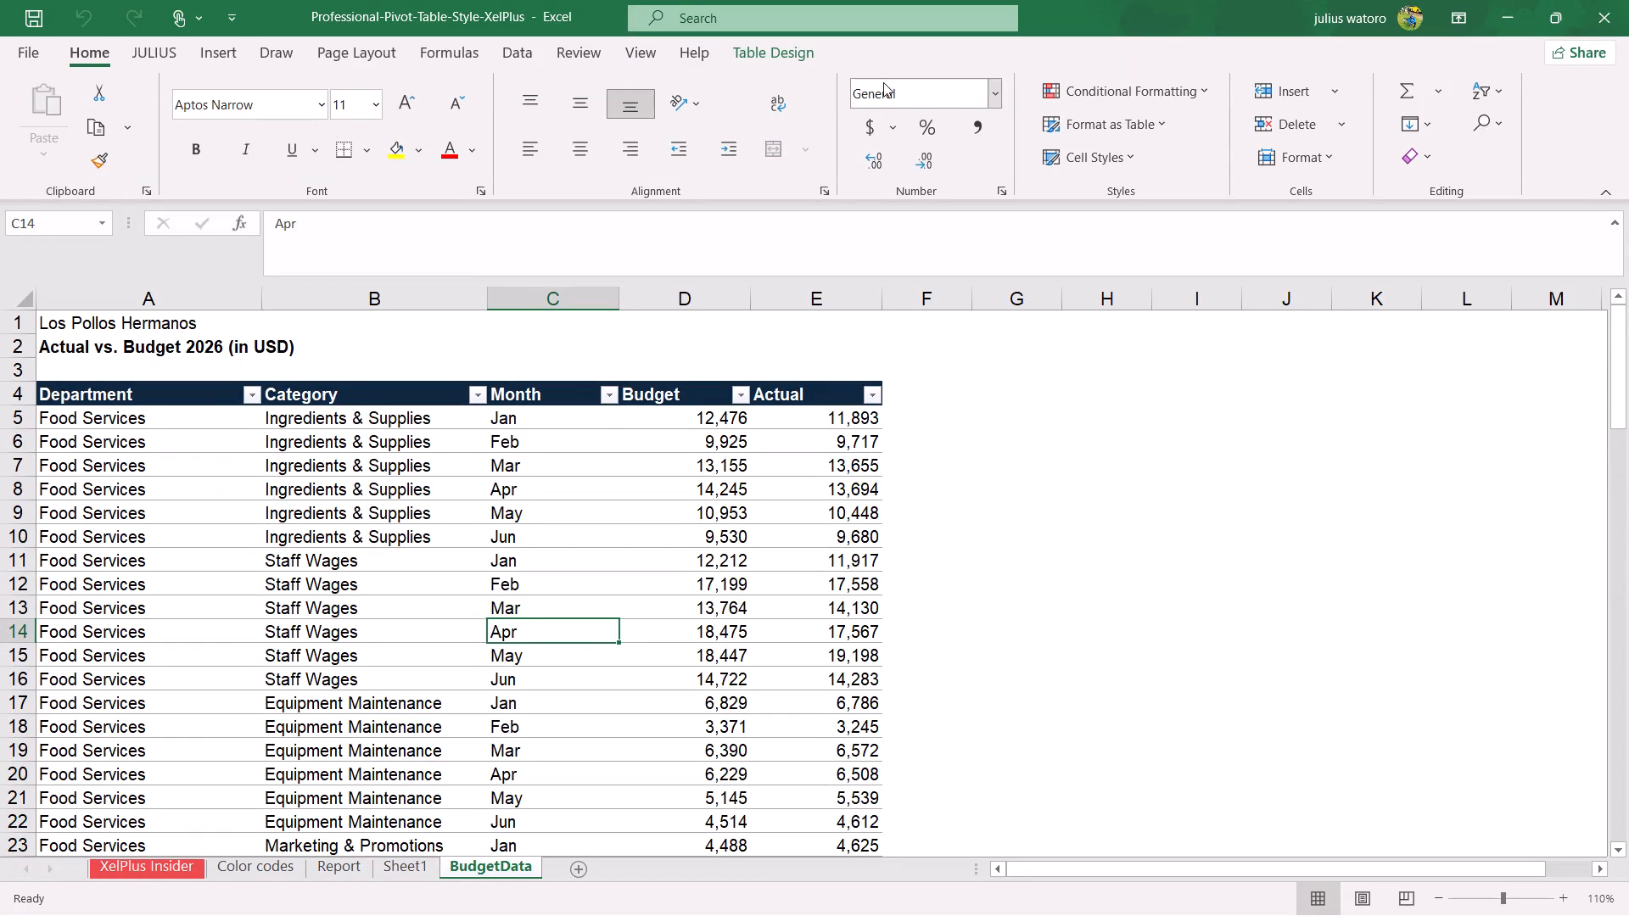
left_click(789, 63)
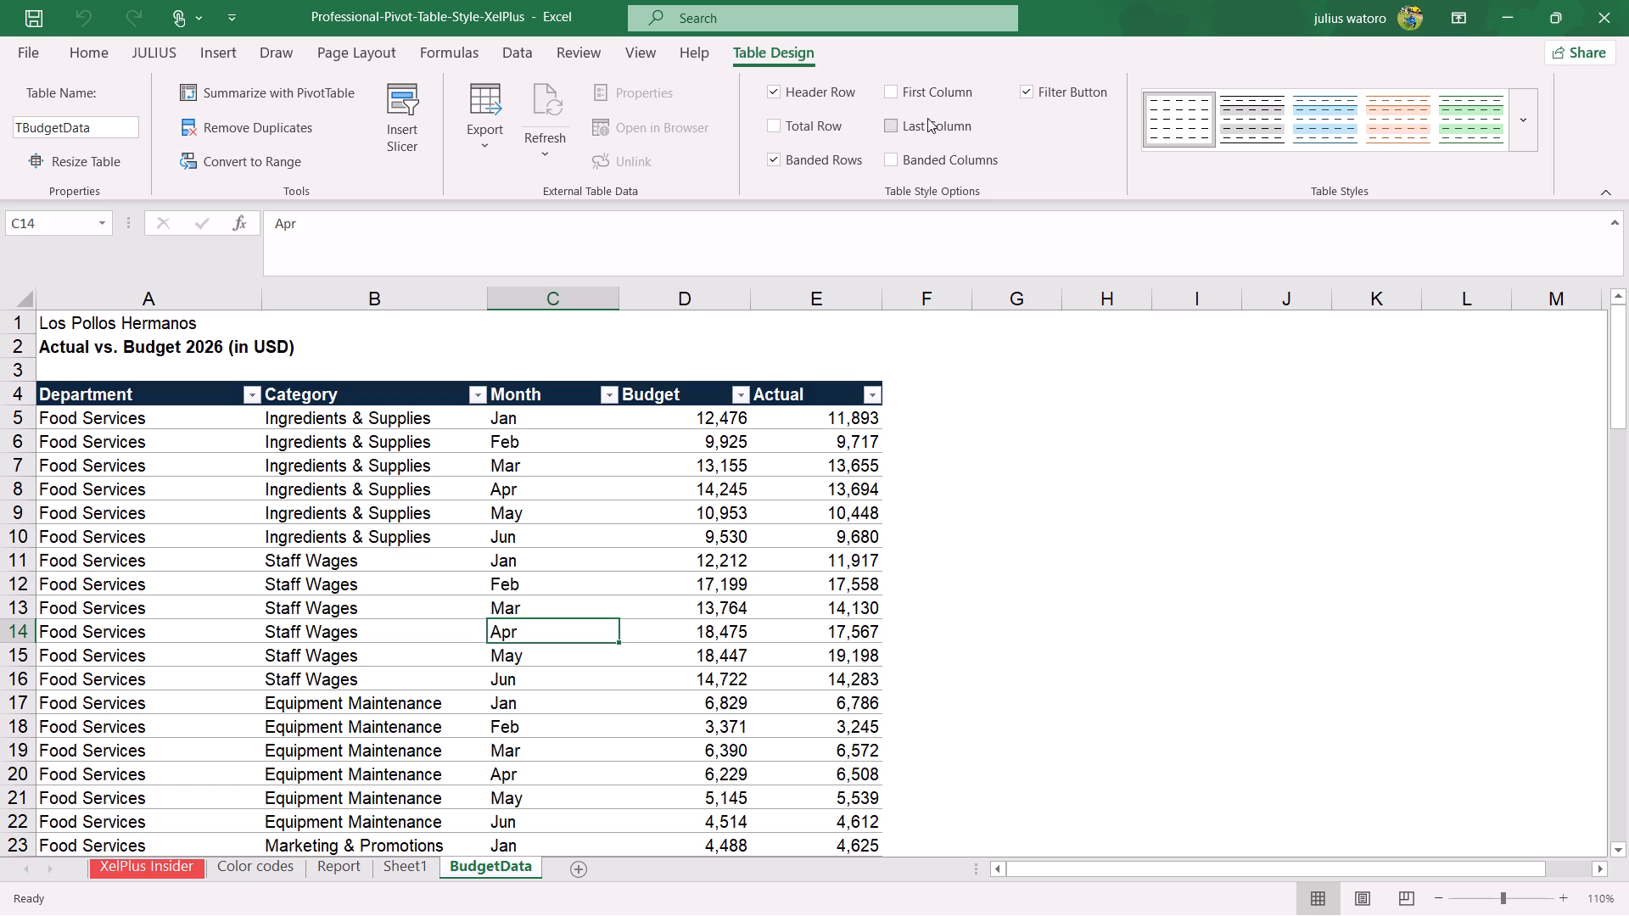
left_click(1047, 90)
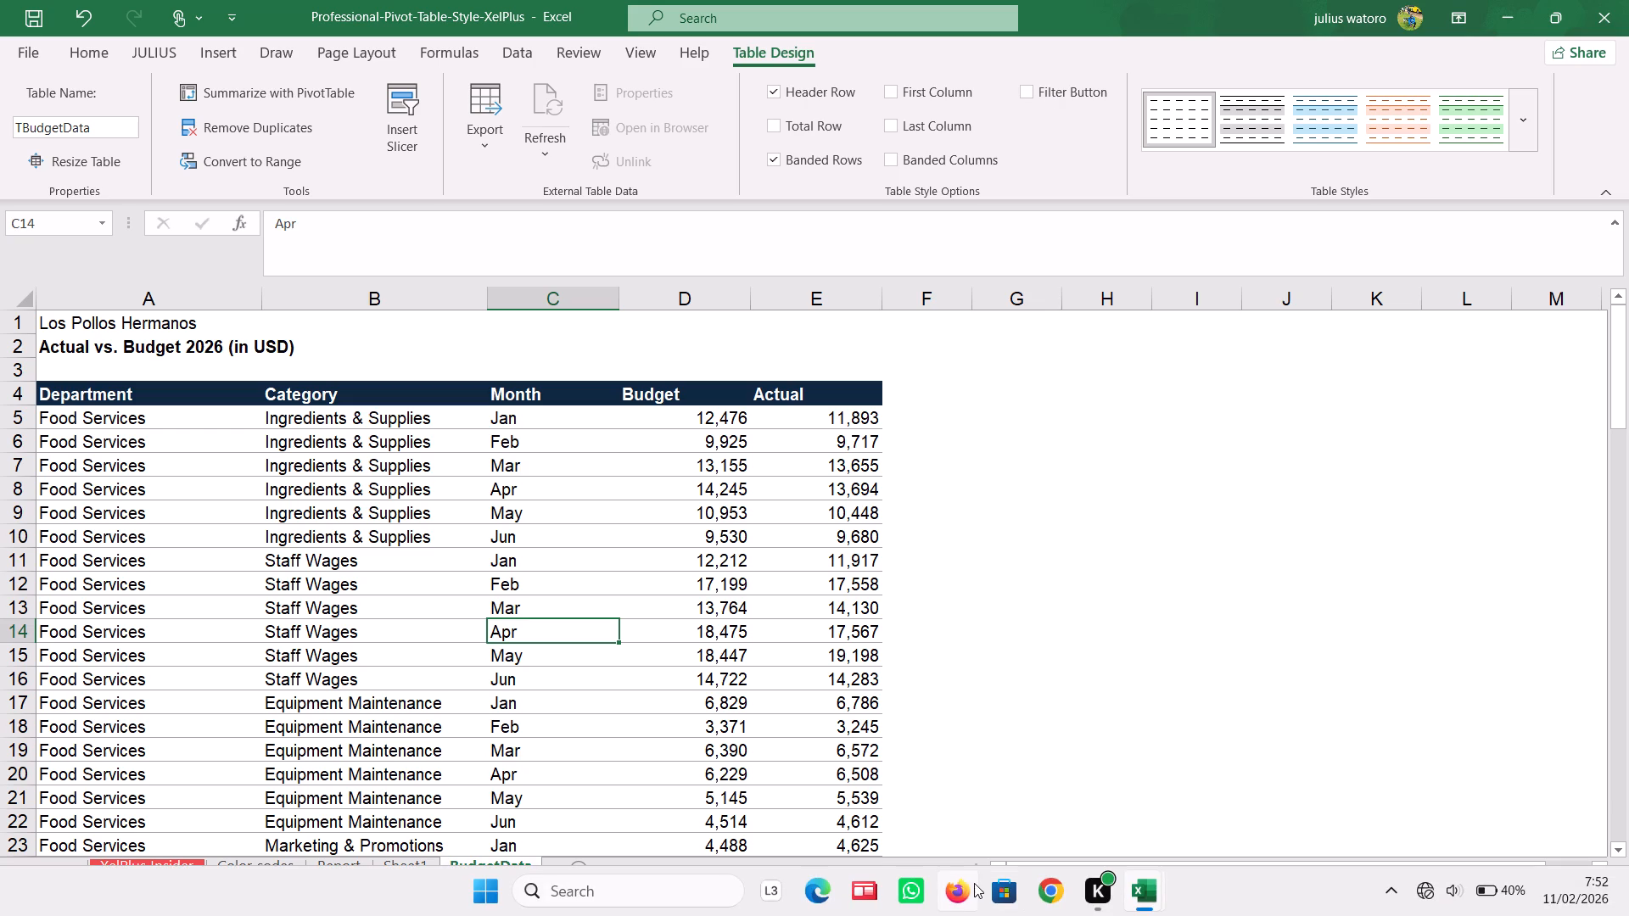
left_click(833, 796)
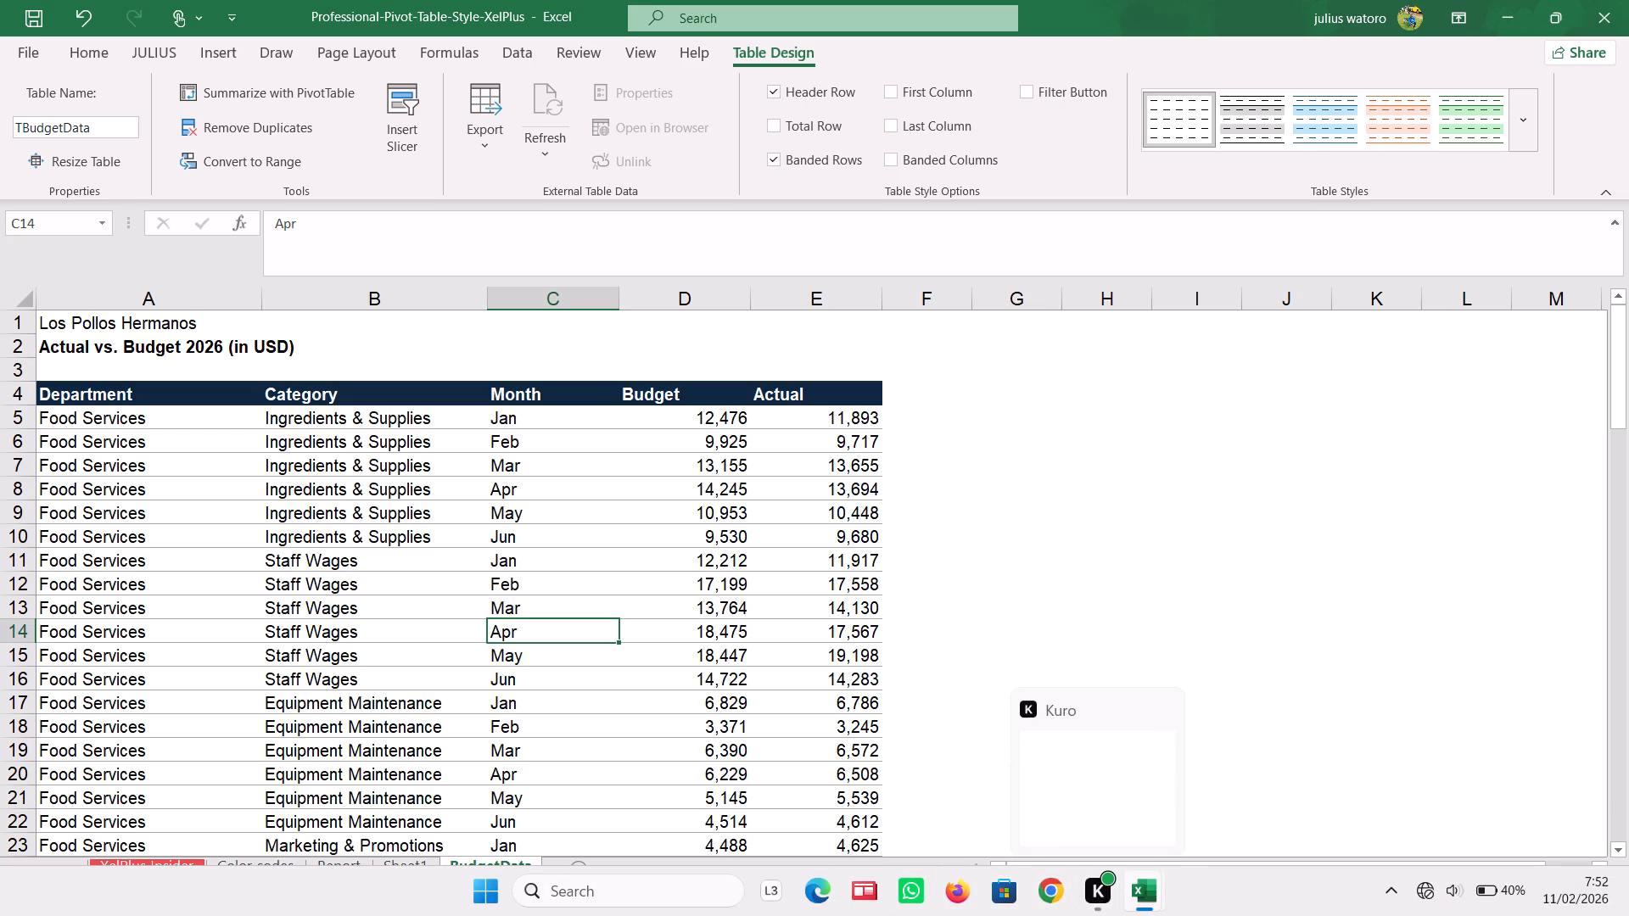
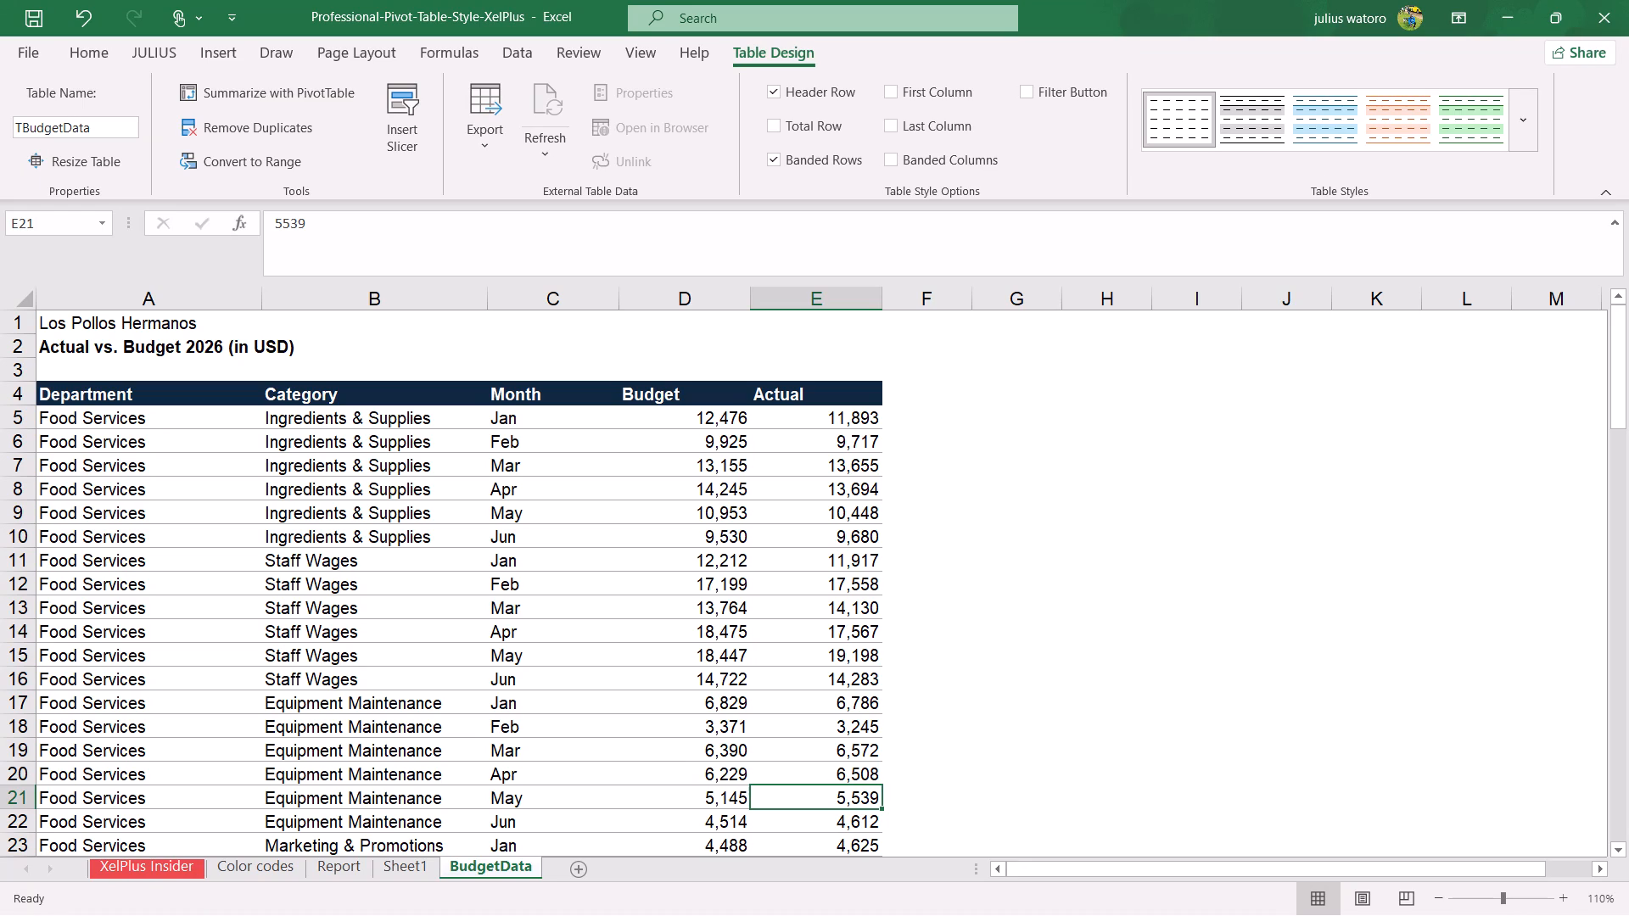
Insert a PivotTable based on the TBudgetData table, placed on a new worksheet.
left_click(503, 513)
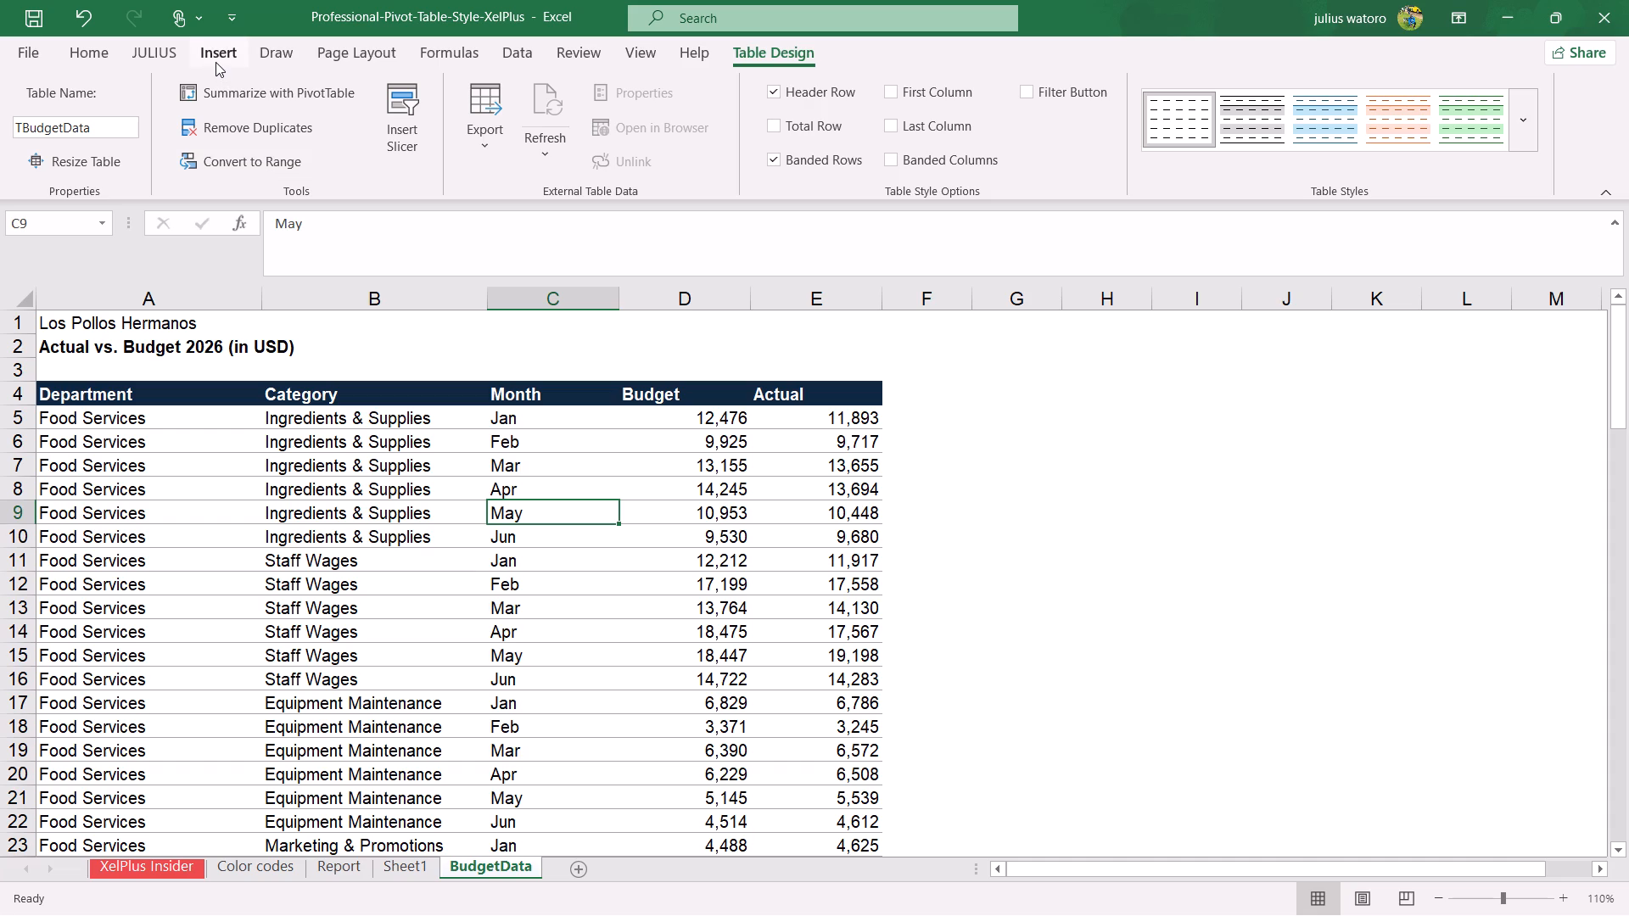
left_click(338, 493)
left_click(378, 472)
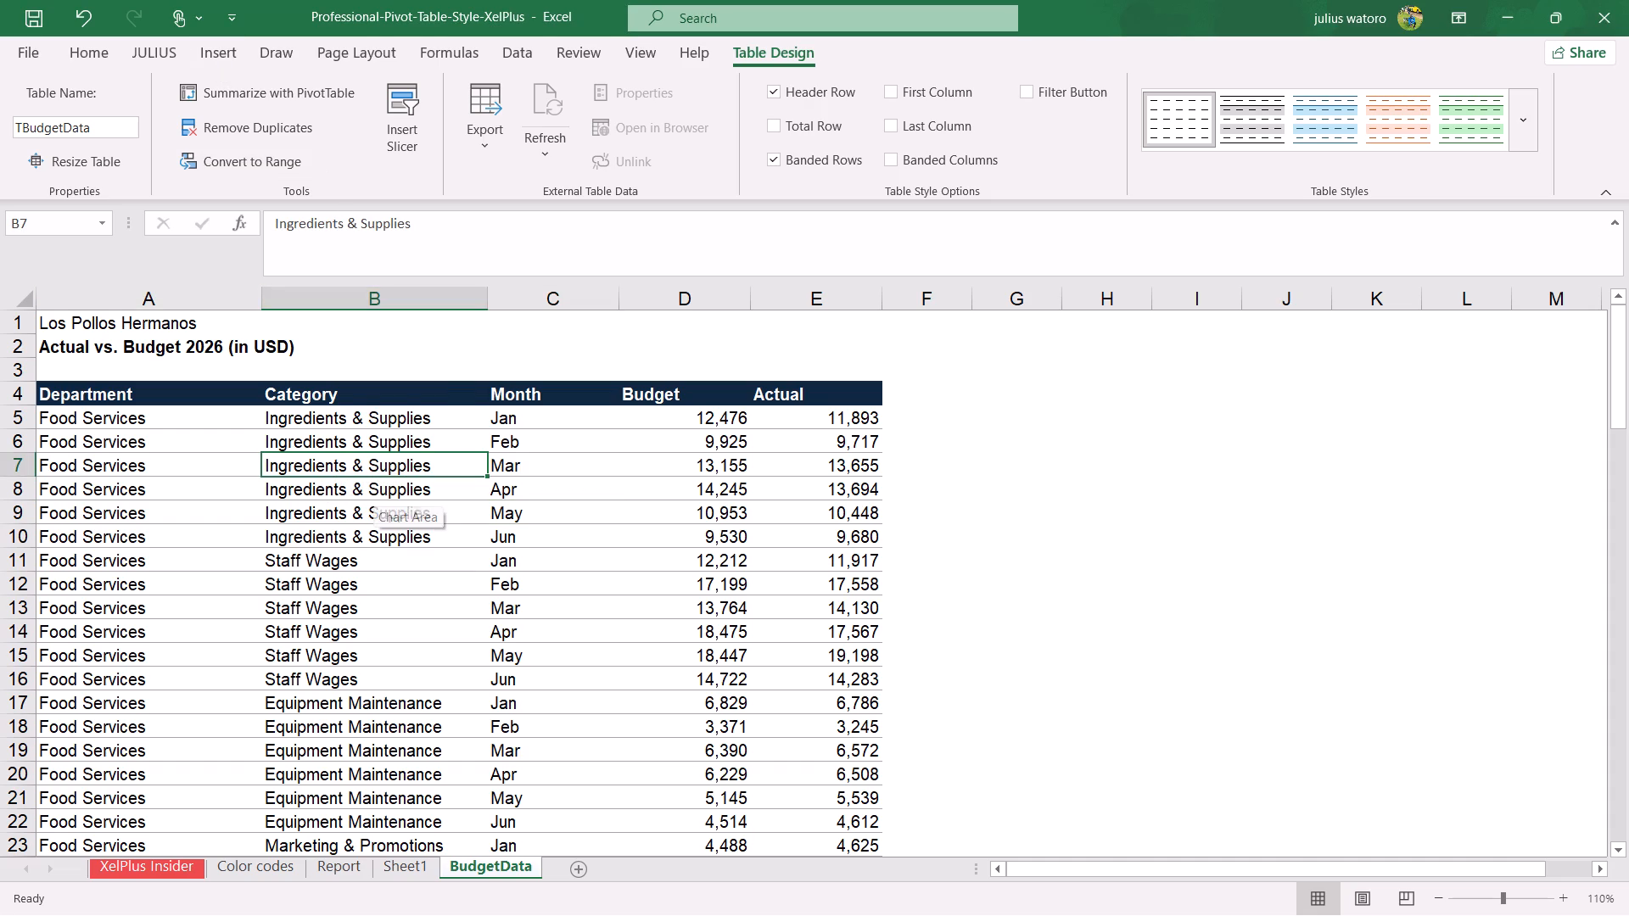
scroll(373, 500, "up", 3)
left_click(226, 50)
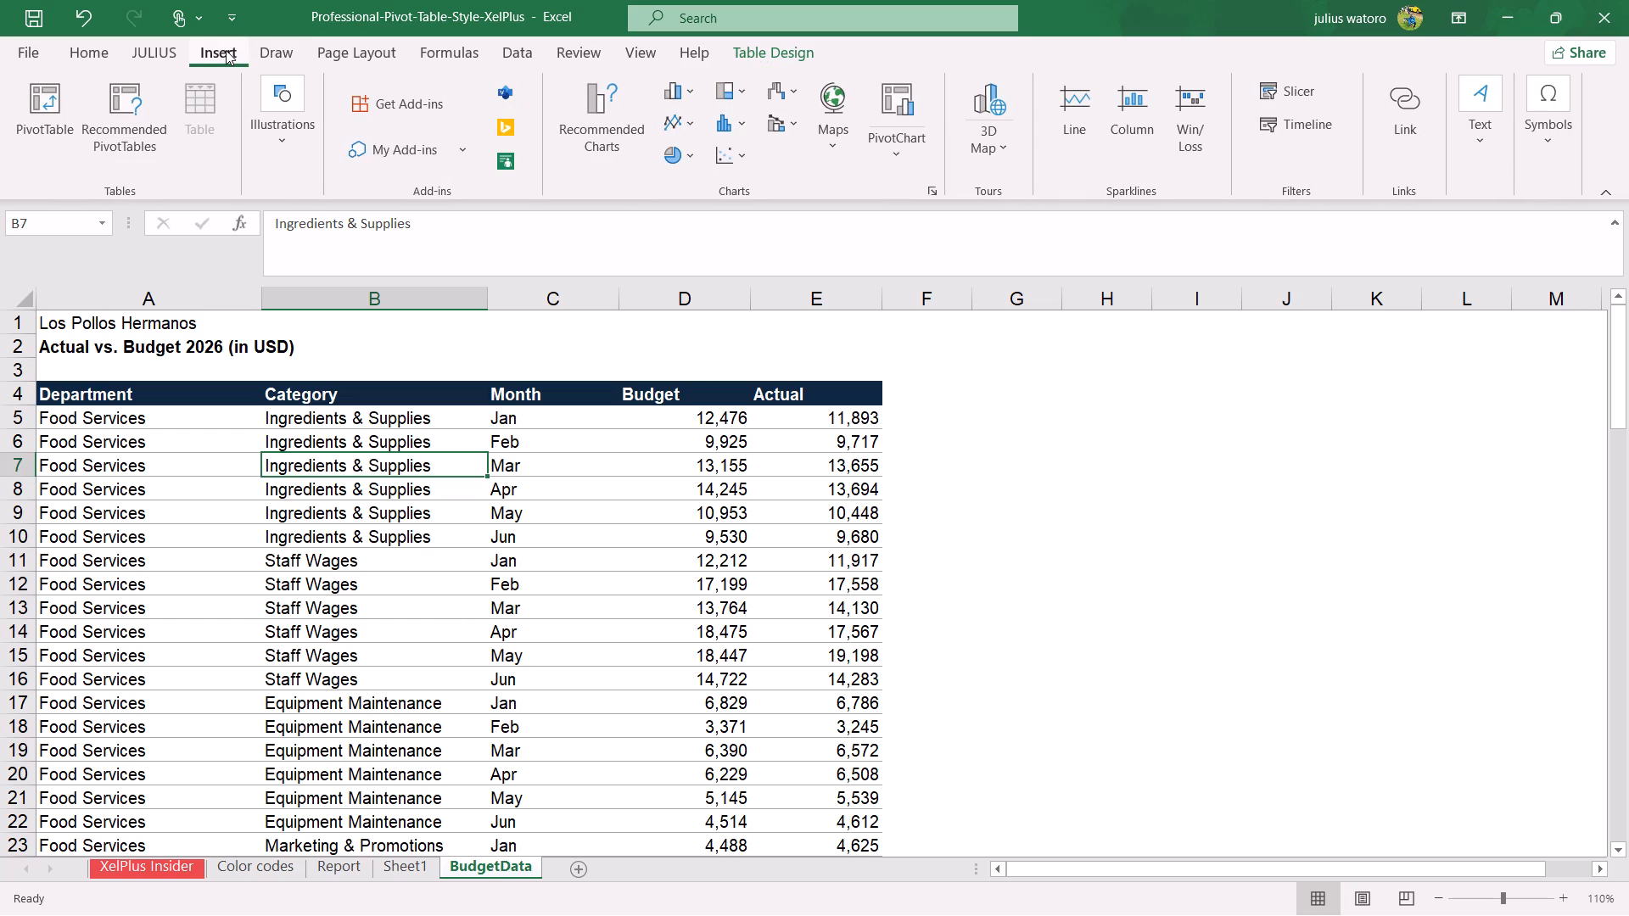
left_click(54, 114)
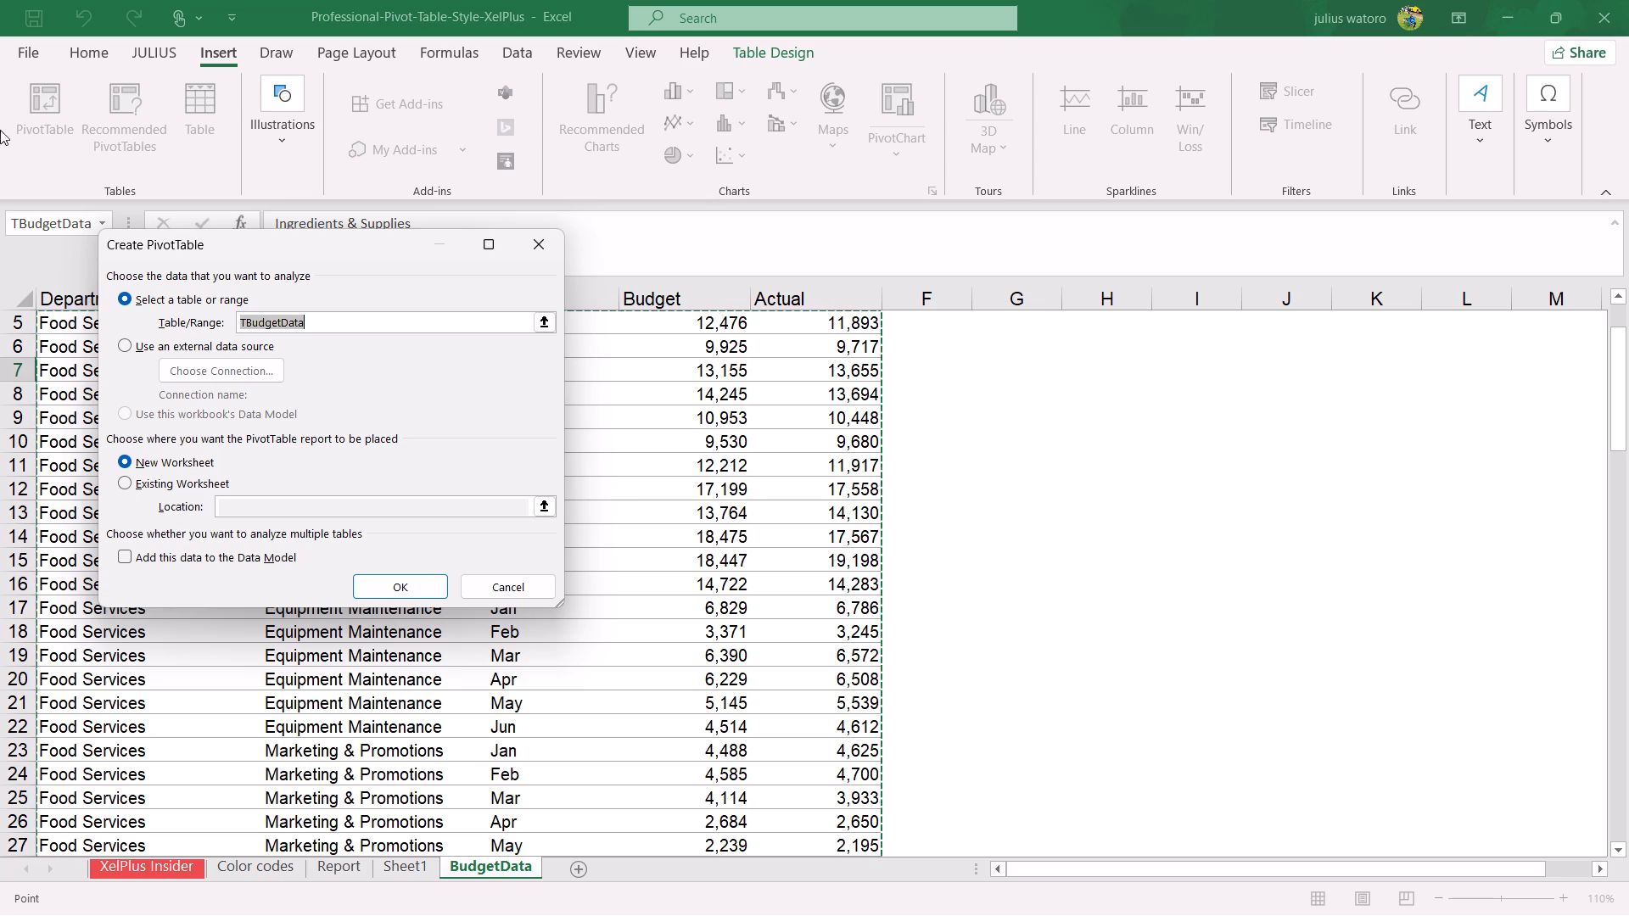
left_click(402, 579)
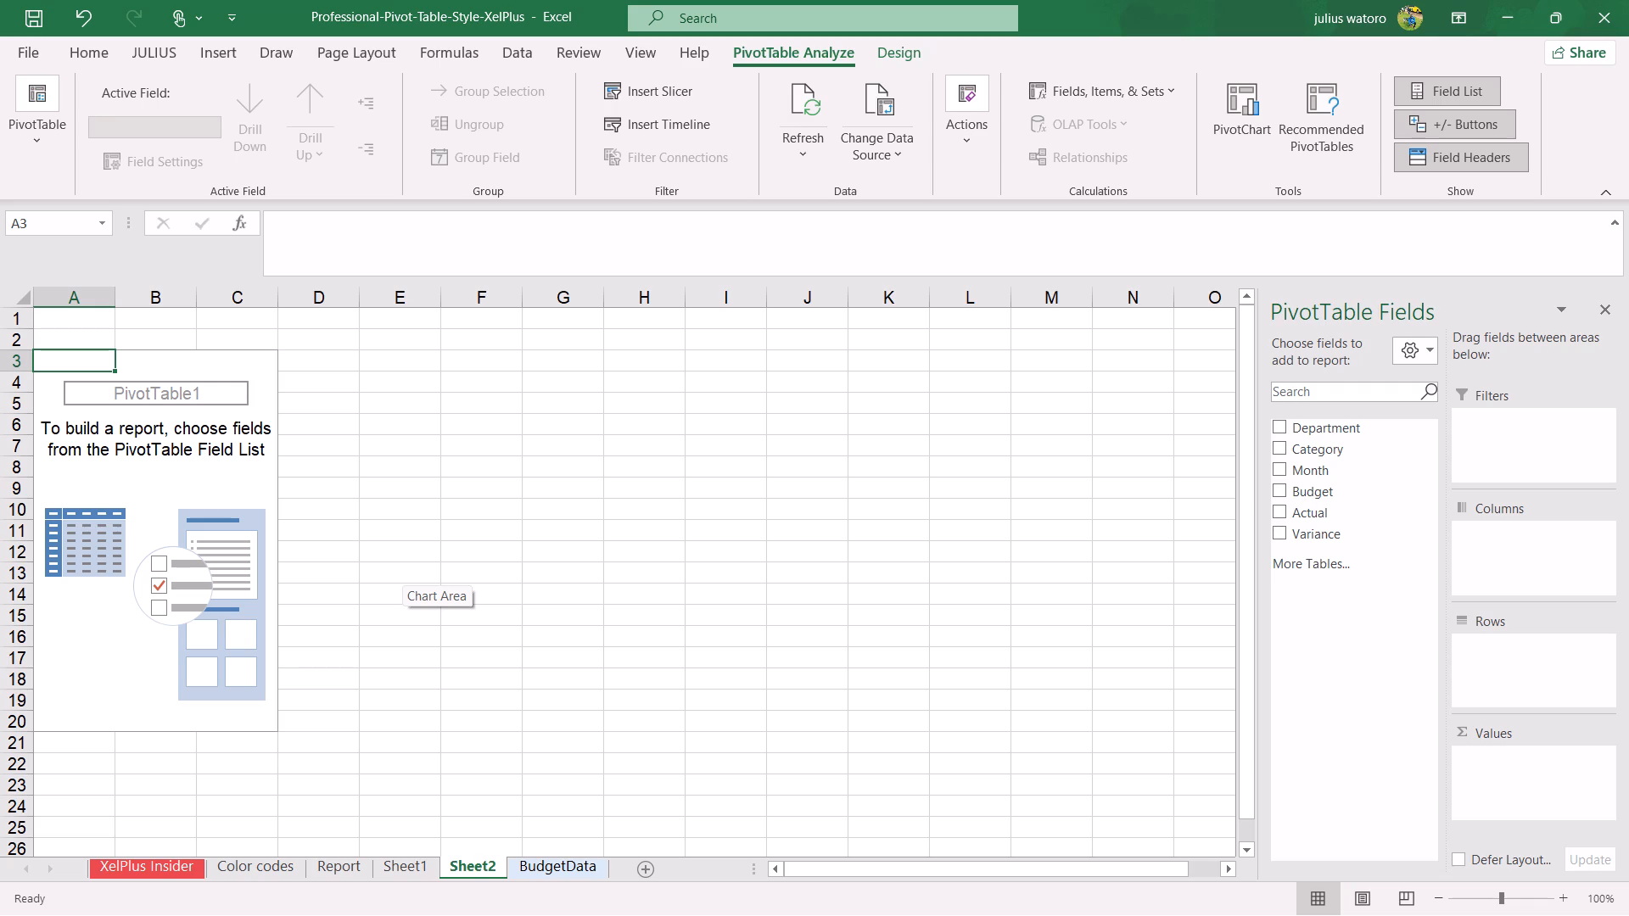
Reorder the sheets so that the new PivotTable sheet comes directly after BudgetData.
left_click(570, 877)
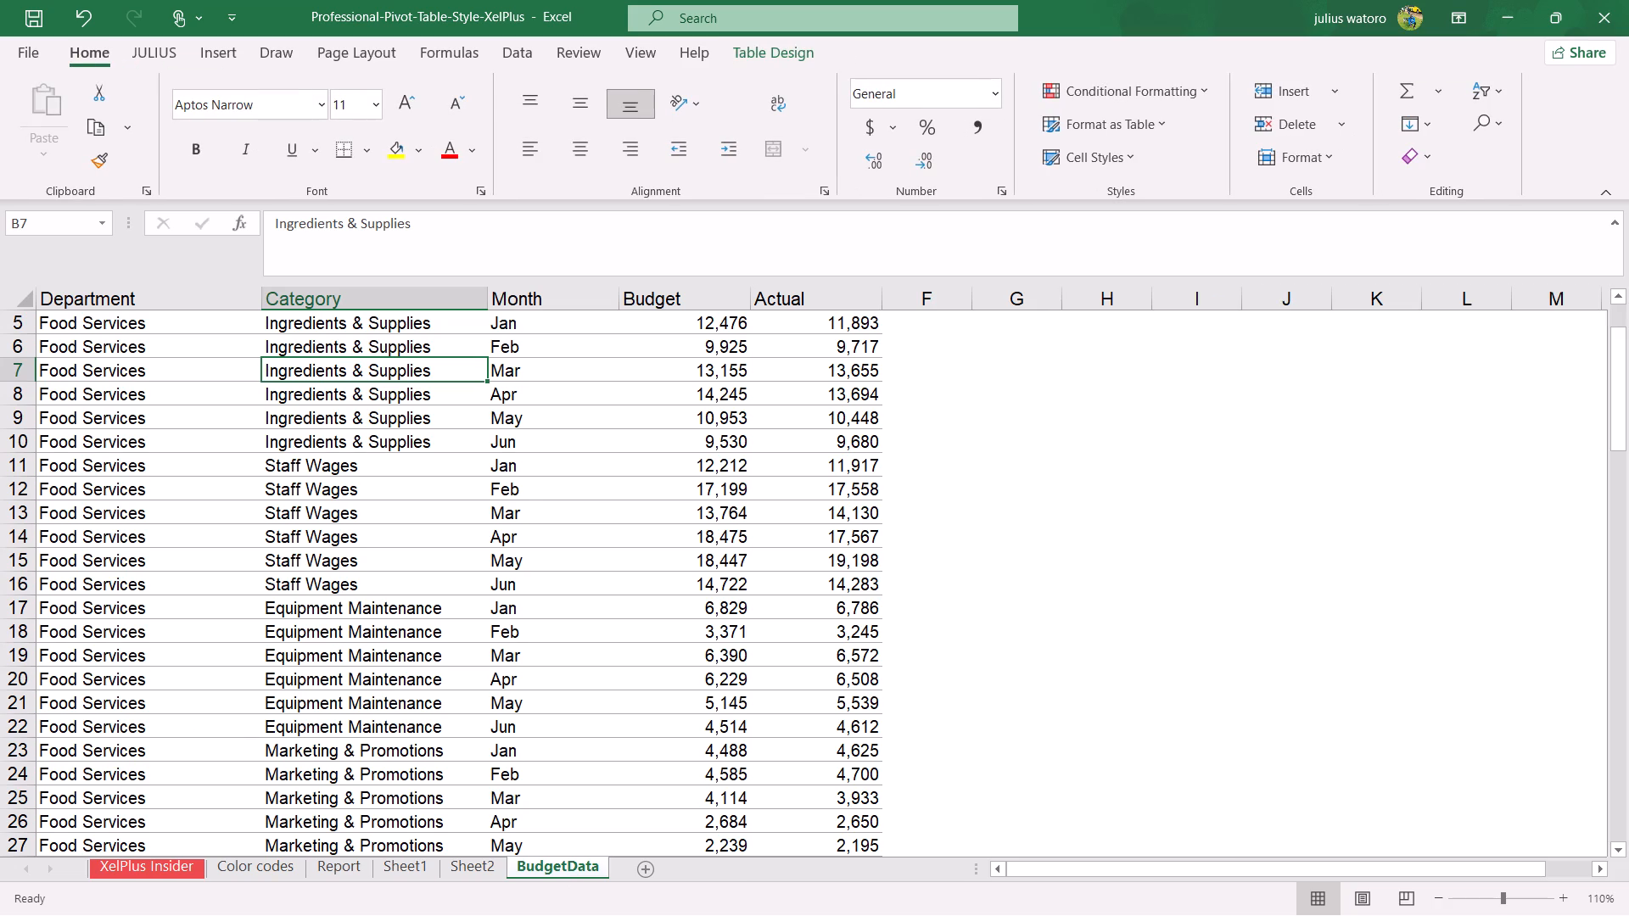
scroll(540, 686, "up", 6)
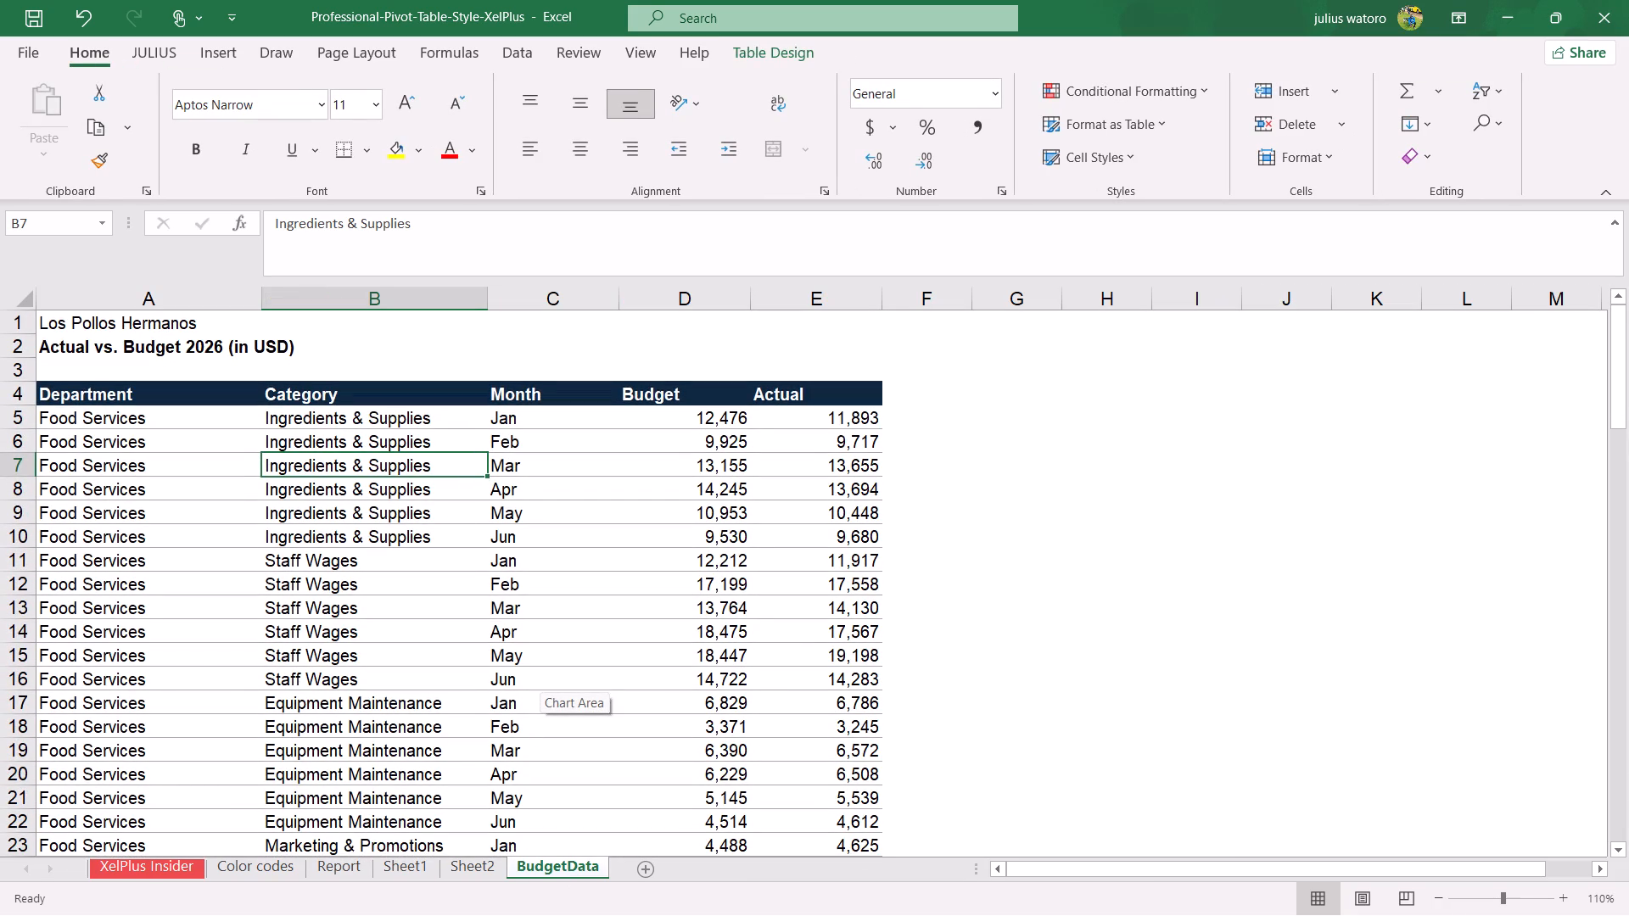
left_click_drag(483, 859, 568, 860)
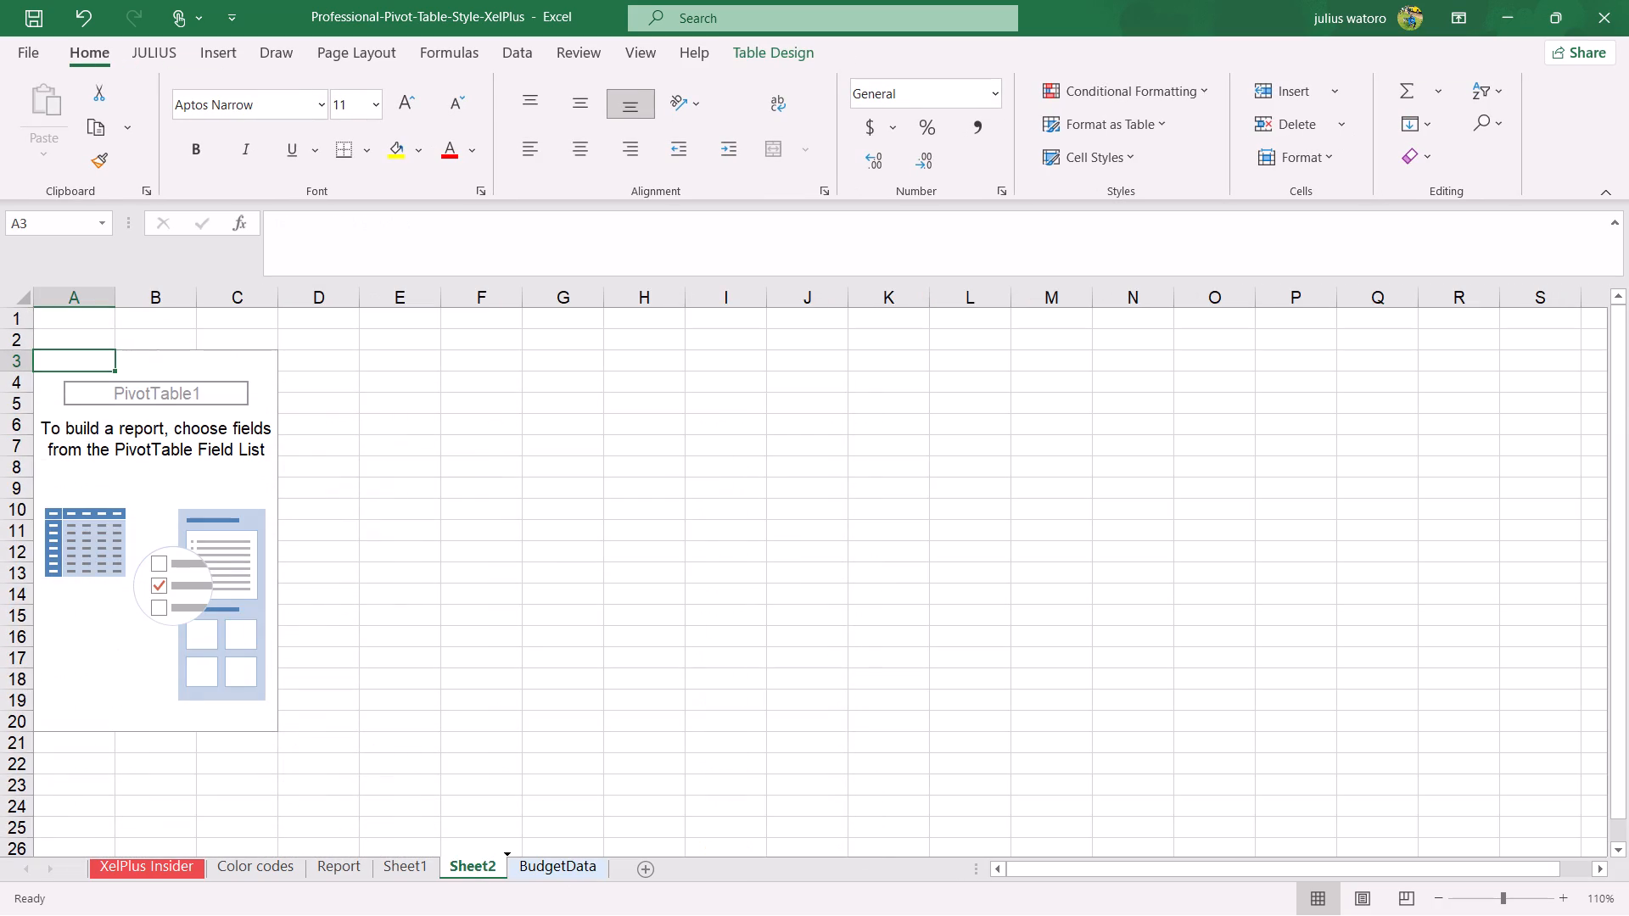
left_click_drag(568, 860, 602, 865)
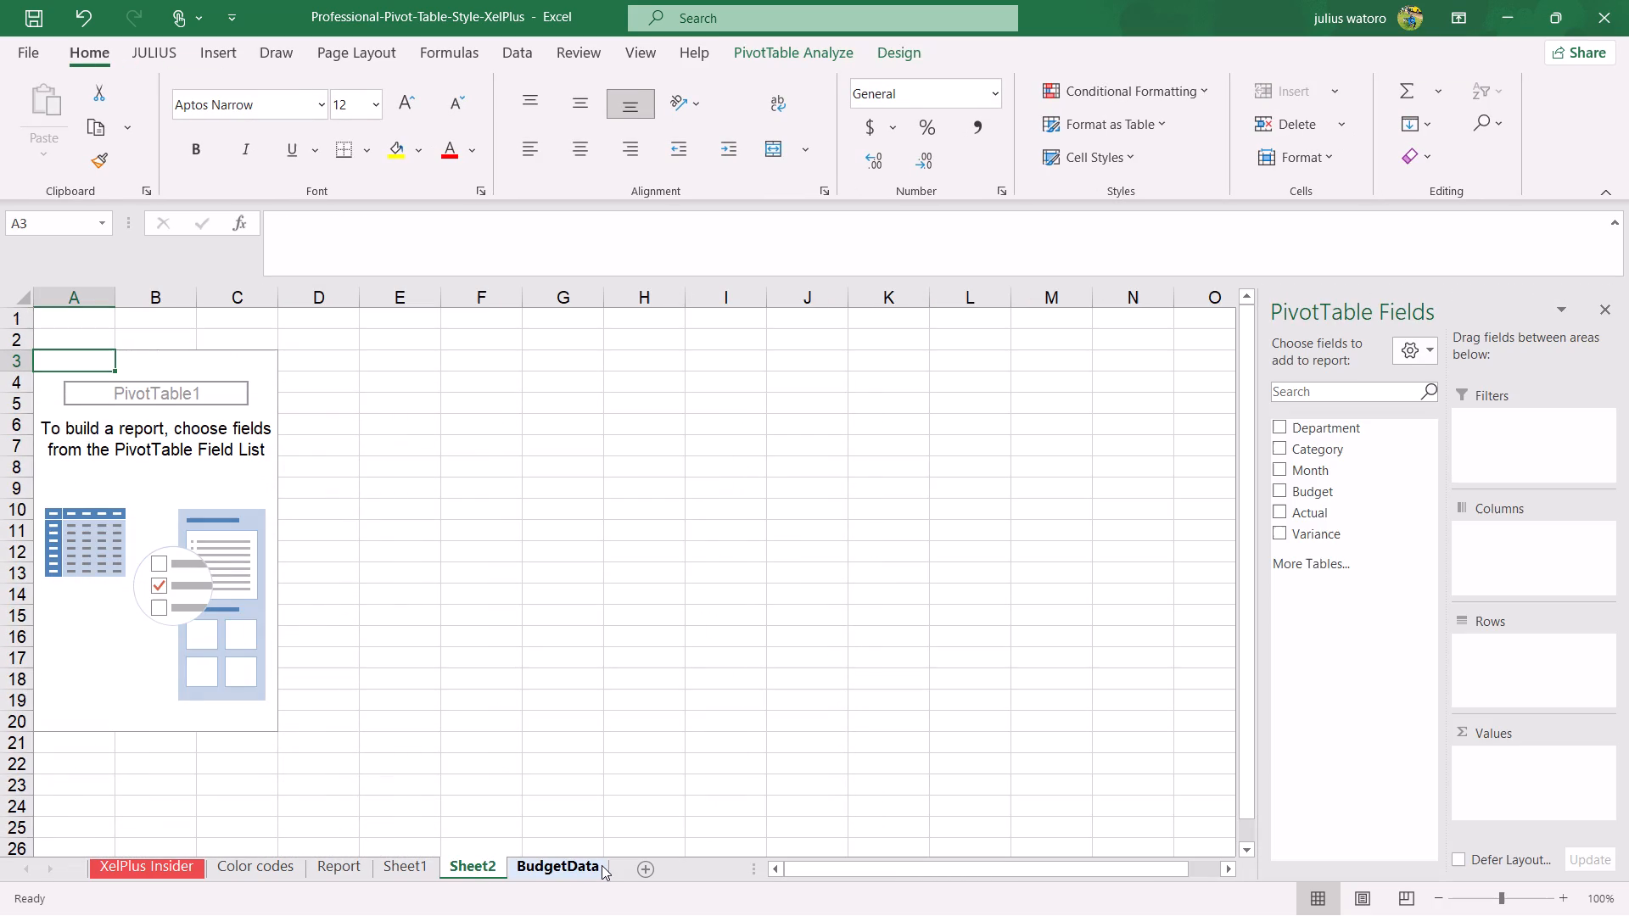
left_click_drag(548, 865, 518, 862)
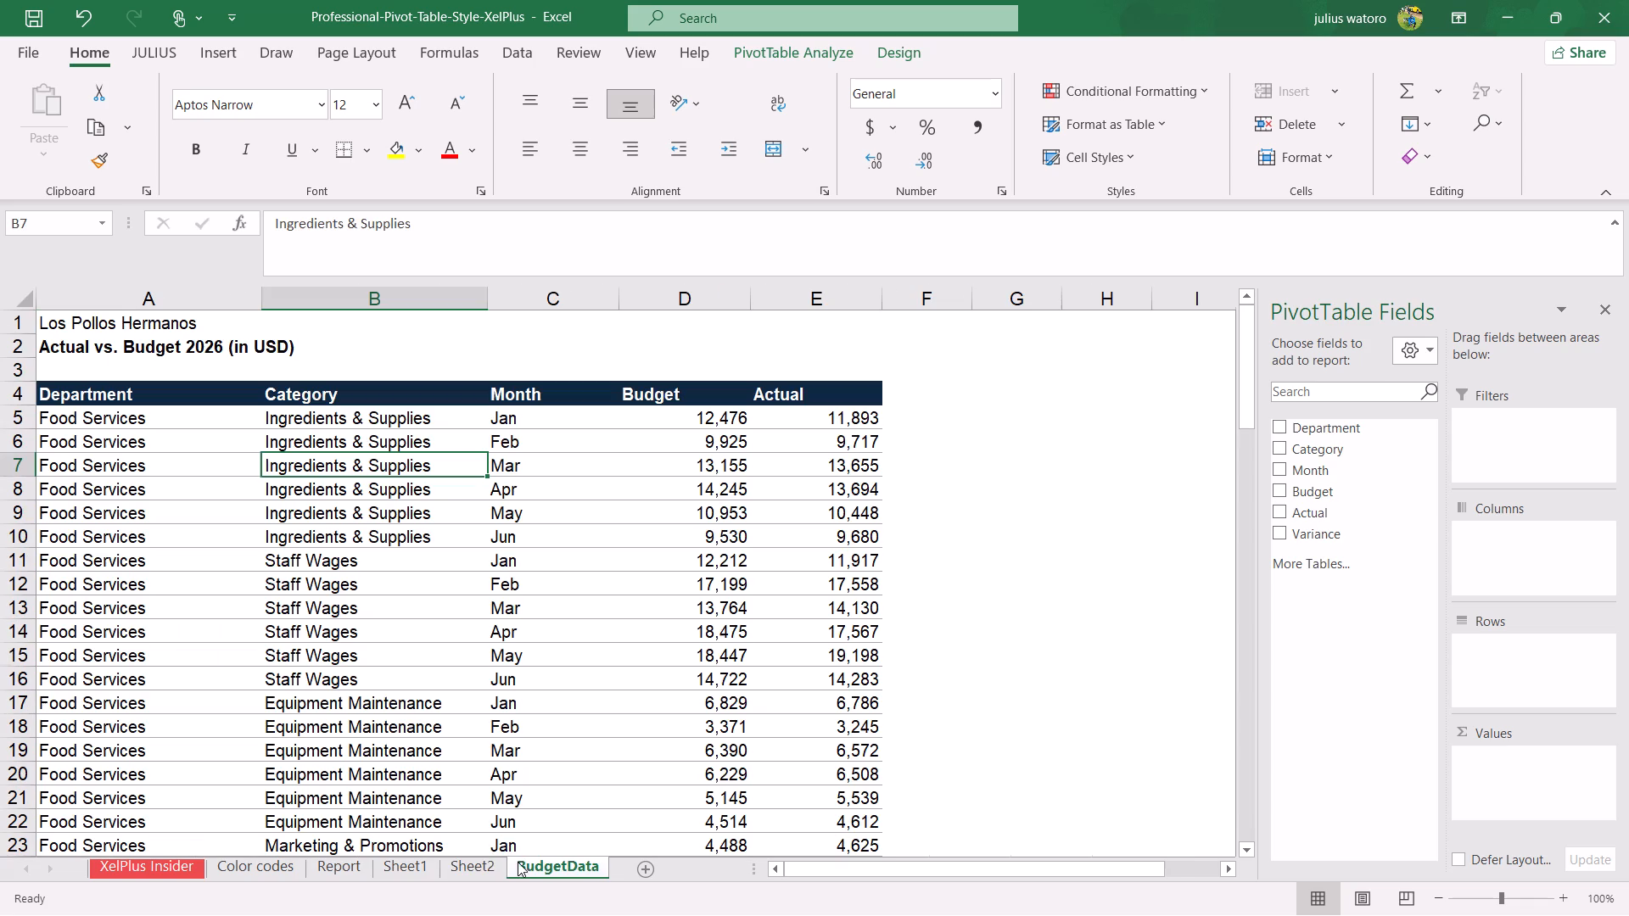
left_click_drag(518, 862, 467, 862)
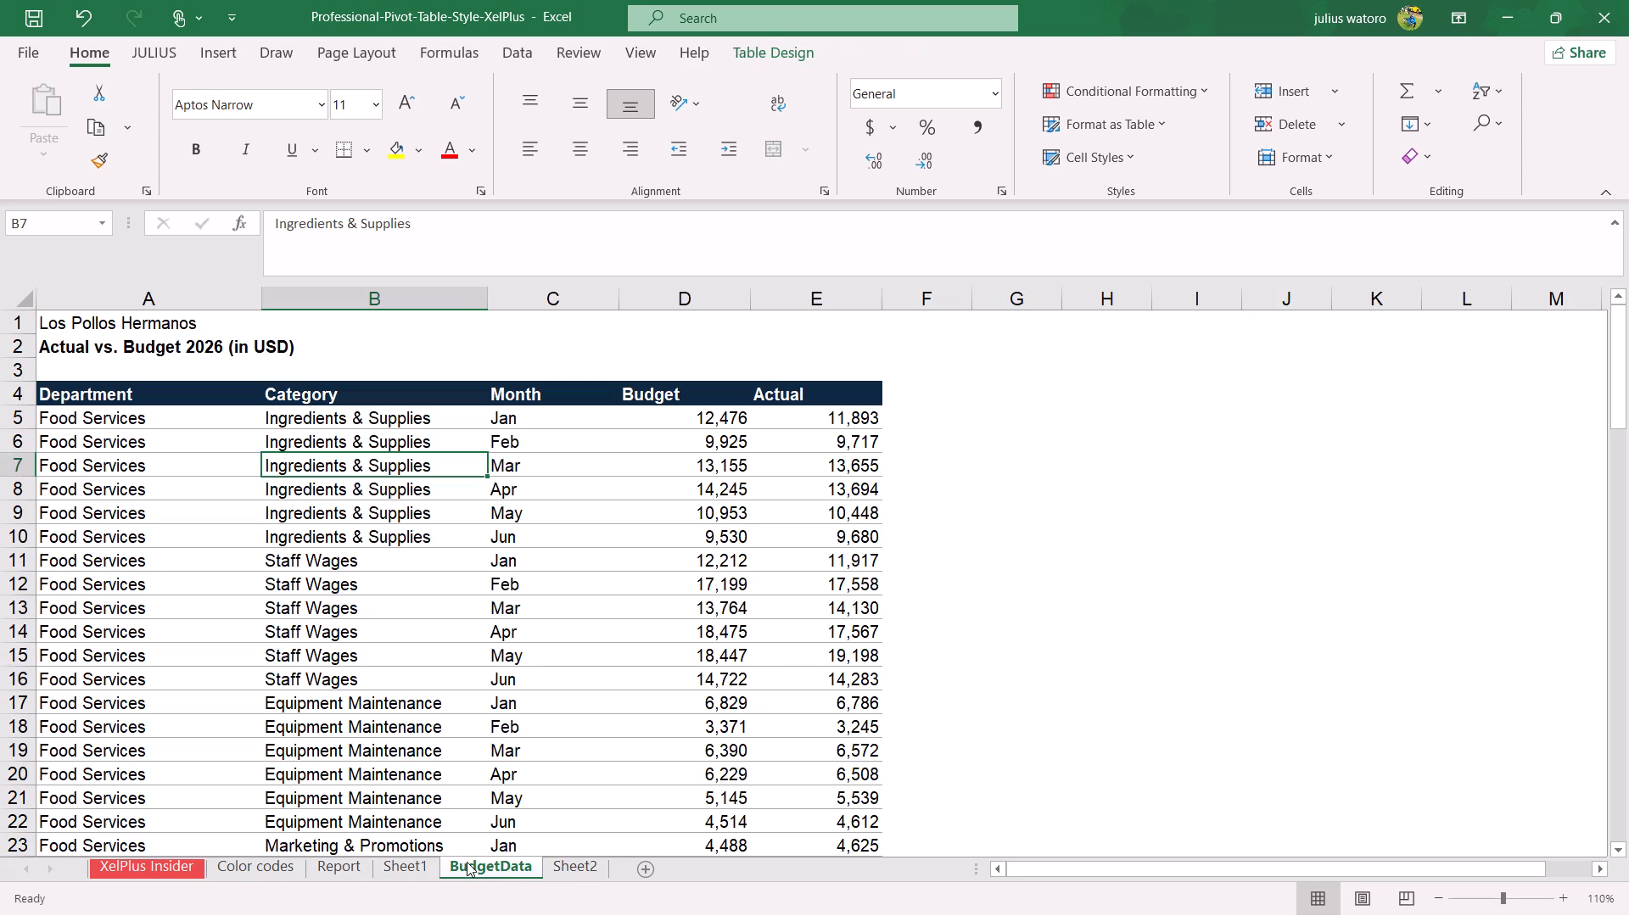
Add Department and Month as row fields and Actual as a summed value in the new PivotTable on Sheet2.
left_click(568, 869)
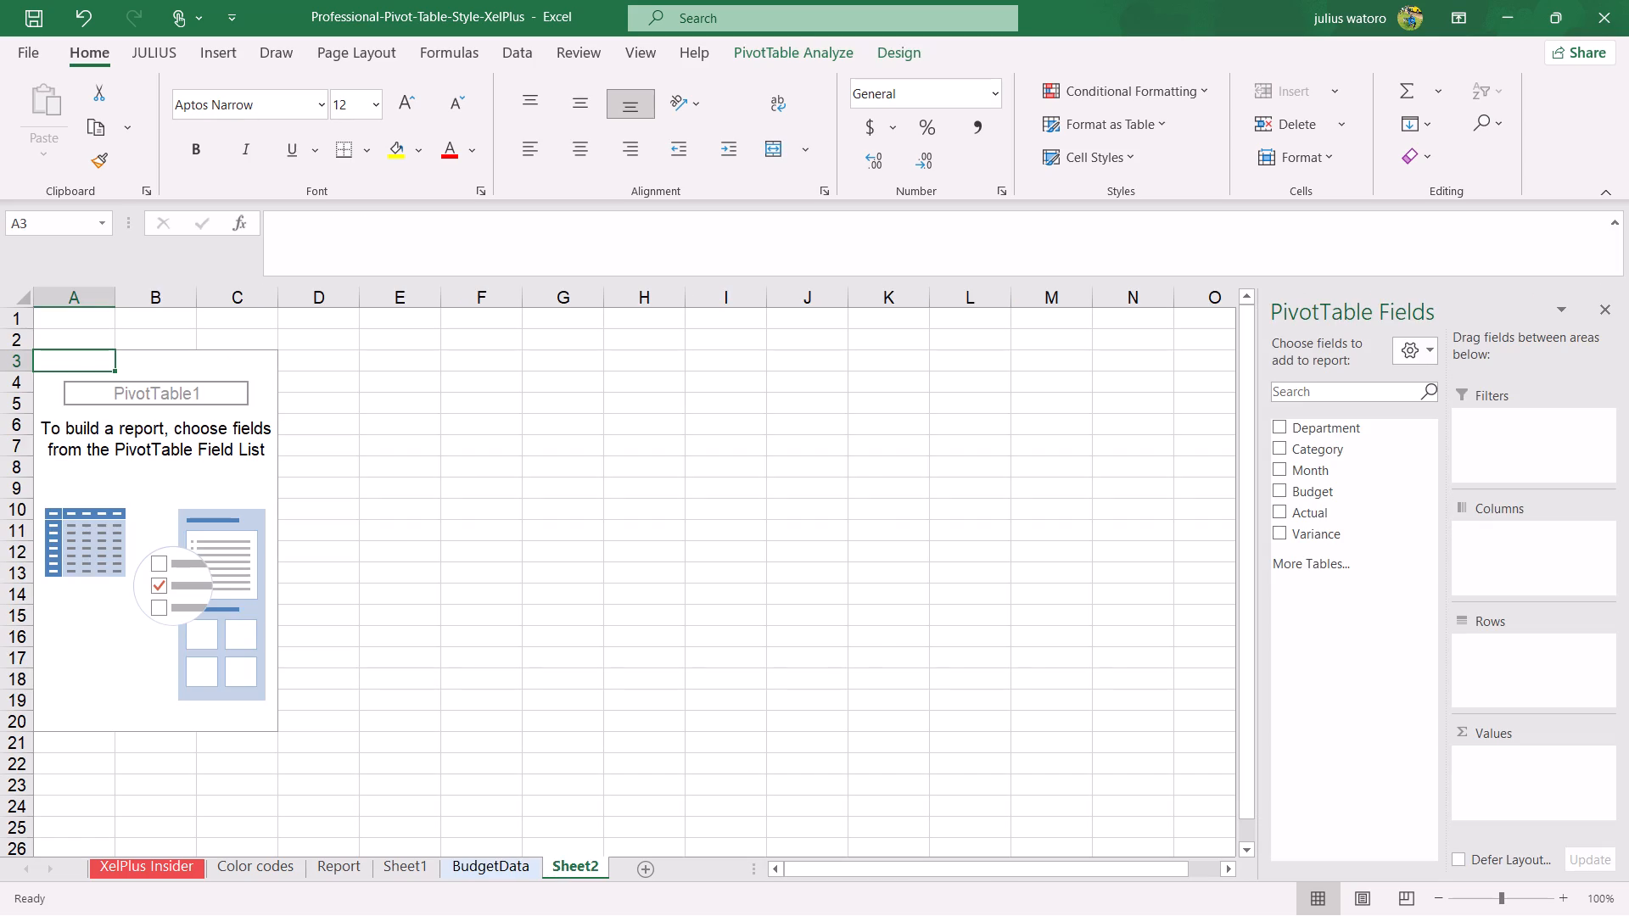
left_click(1283, 432)
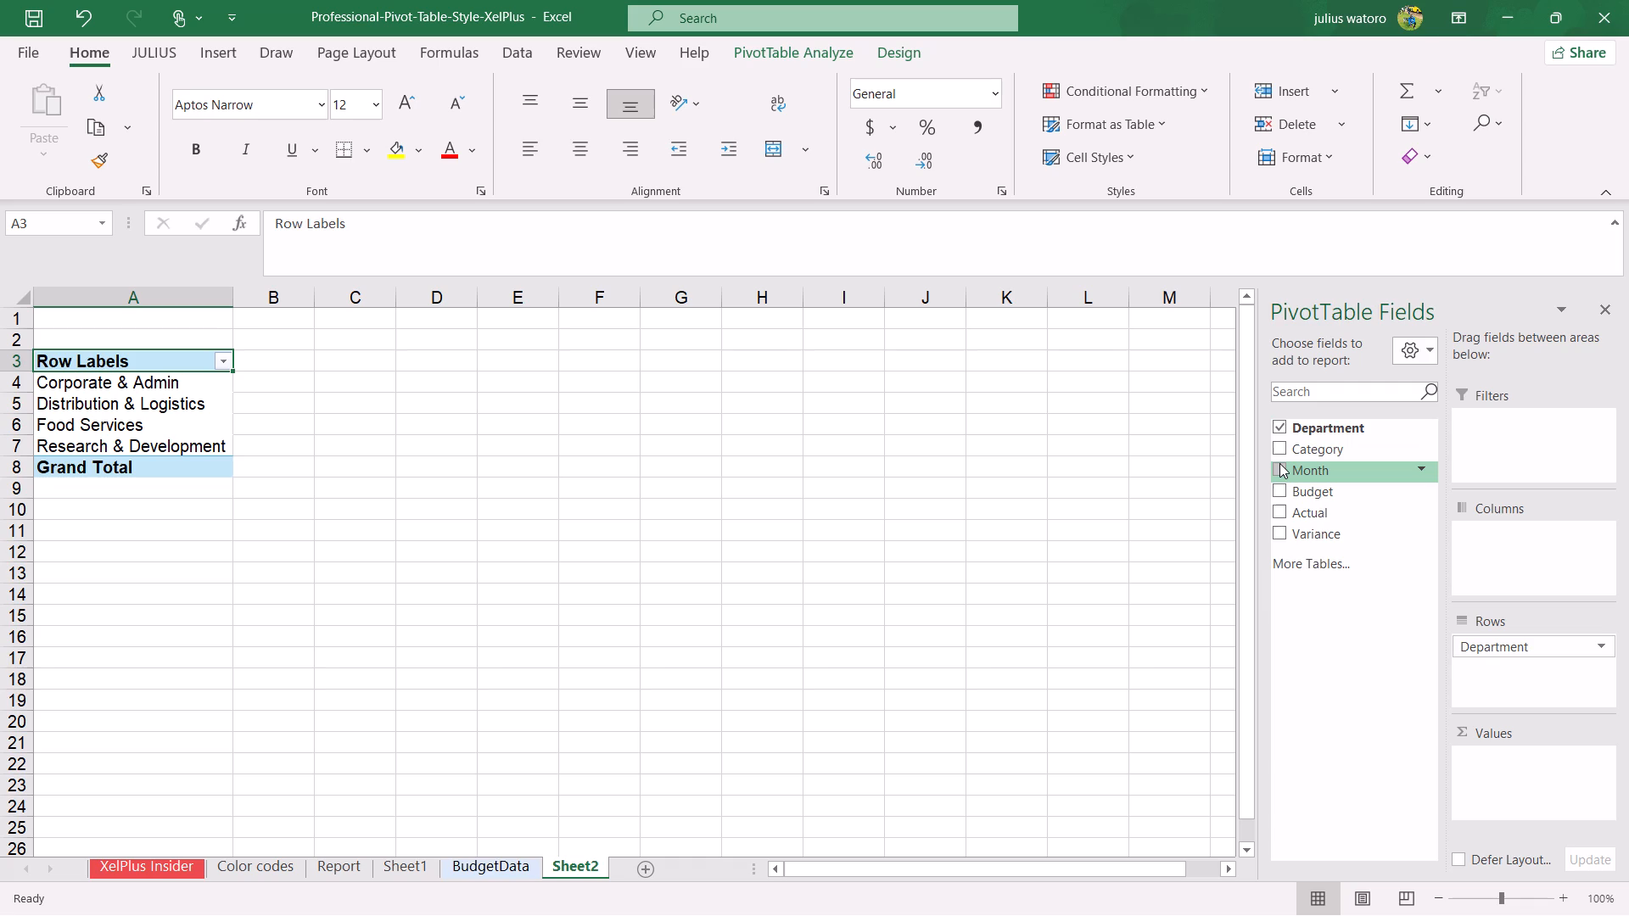
left_click(1279, 463)
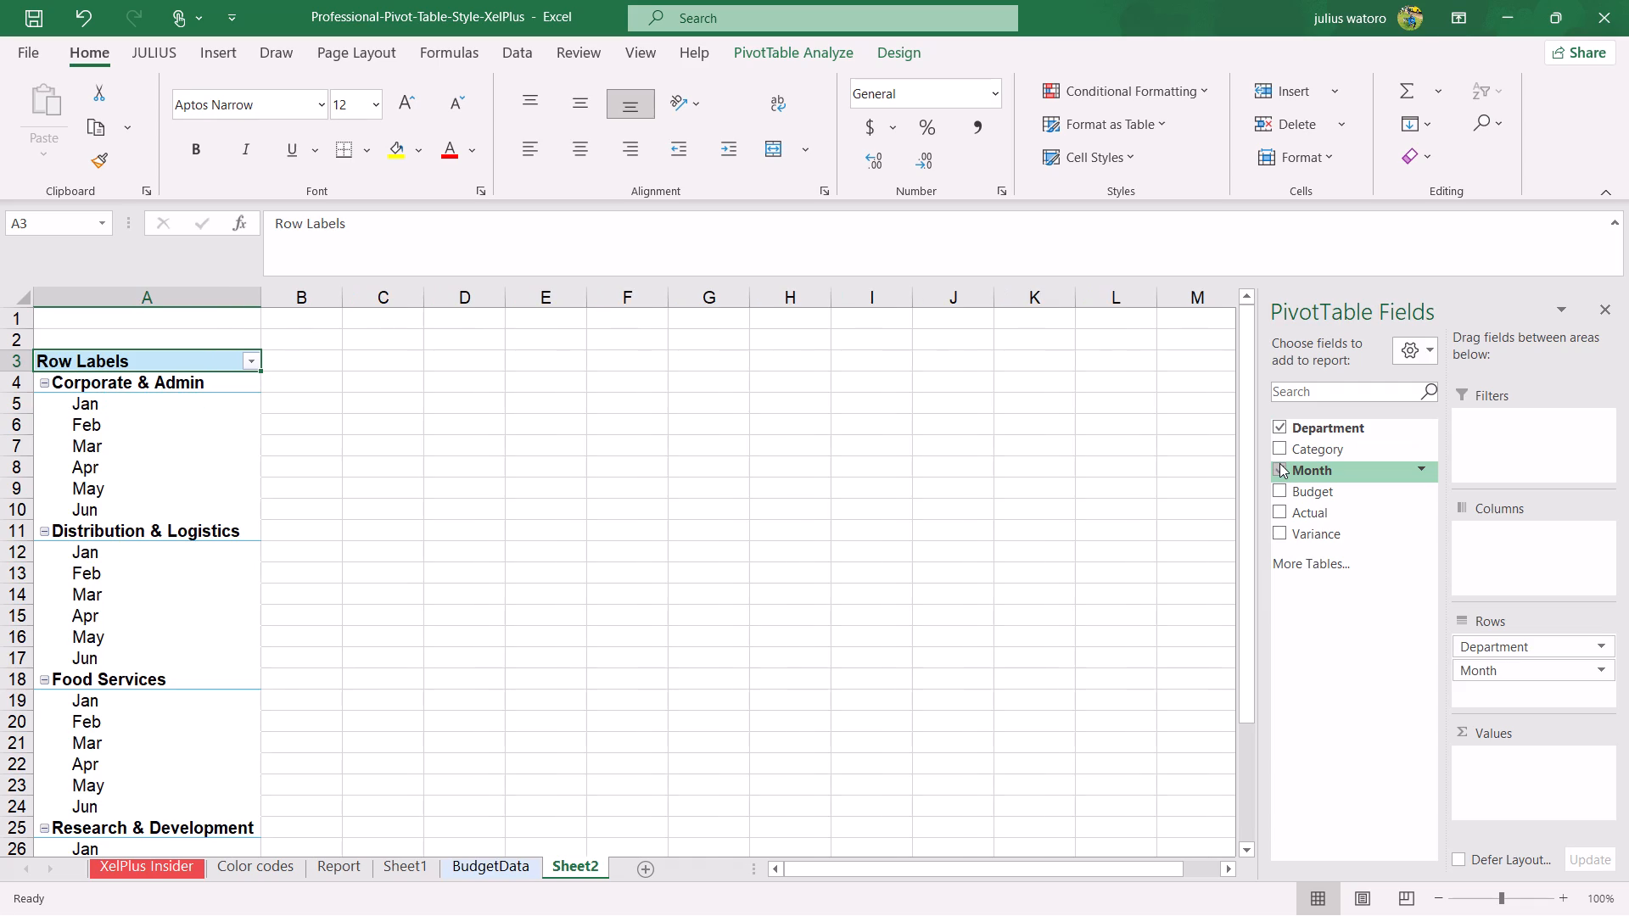
left_click(1279, 463)
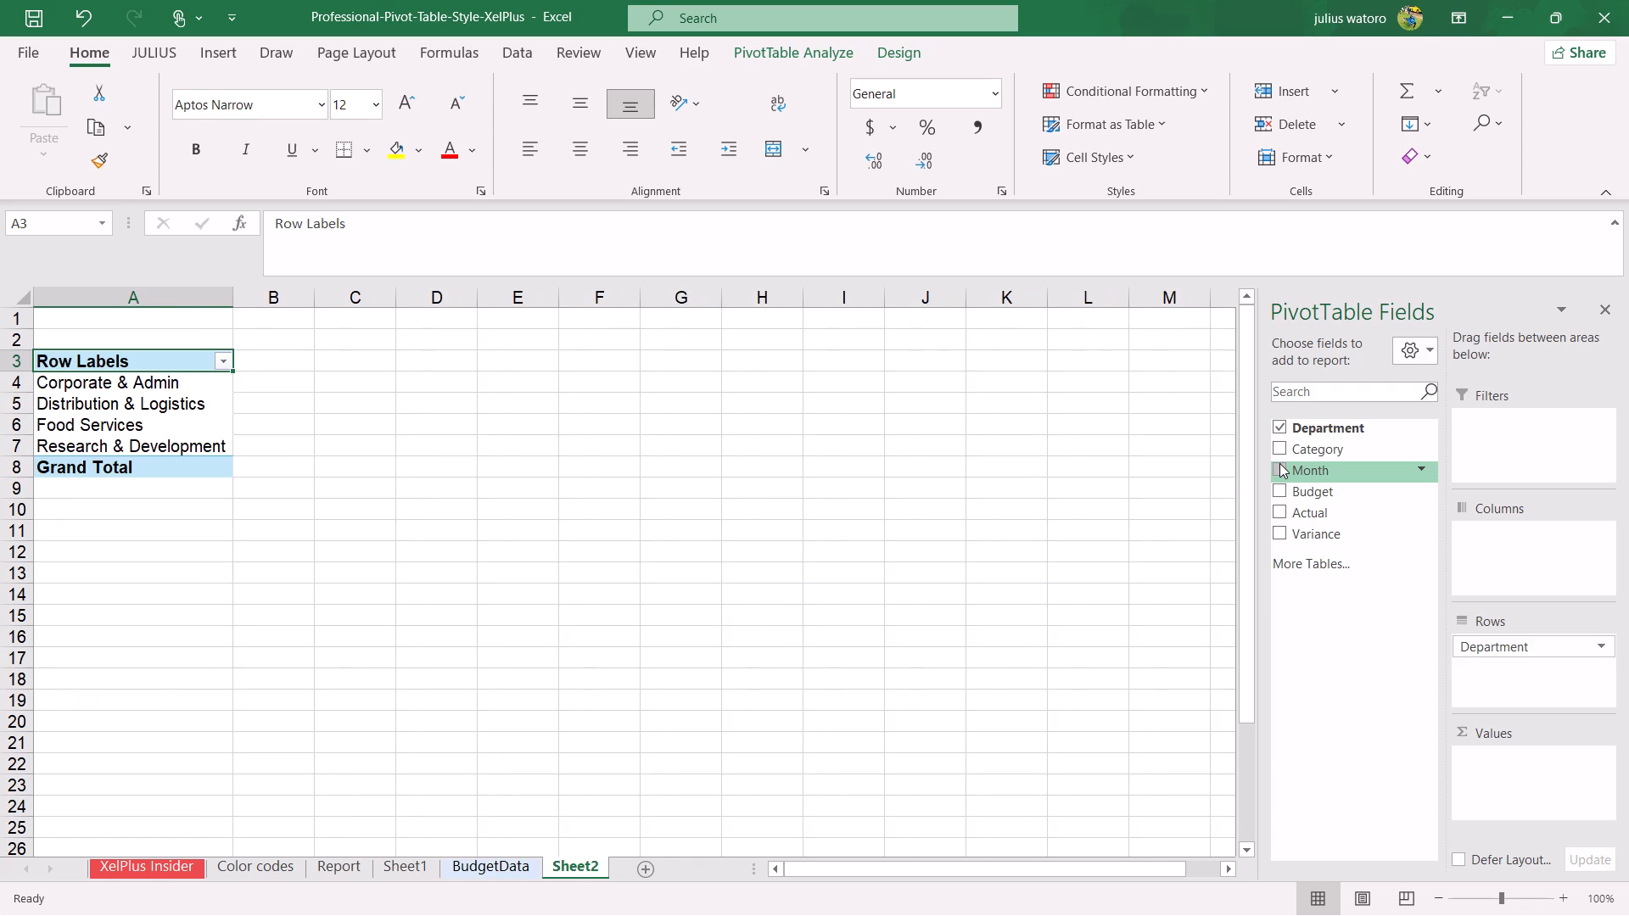
left_click(1279, 463)
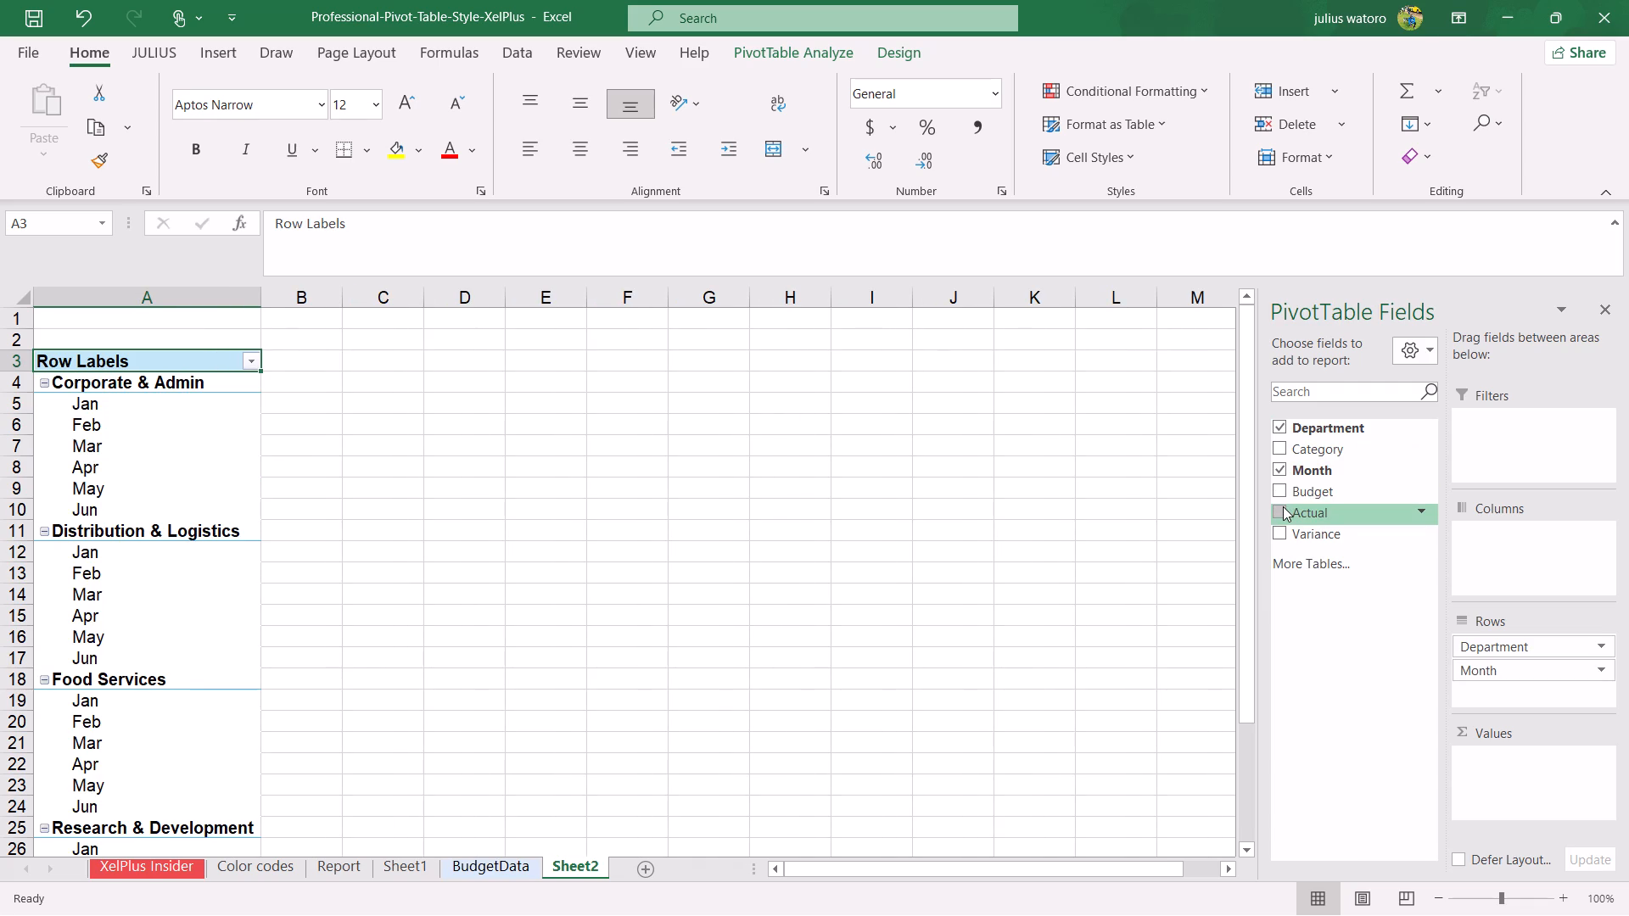
left_click(1283, 506)
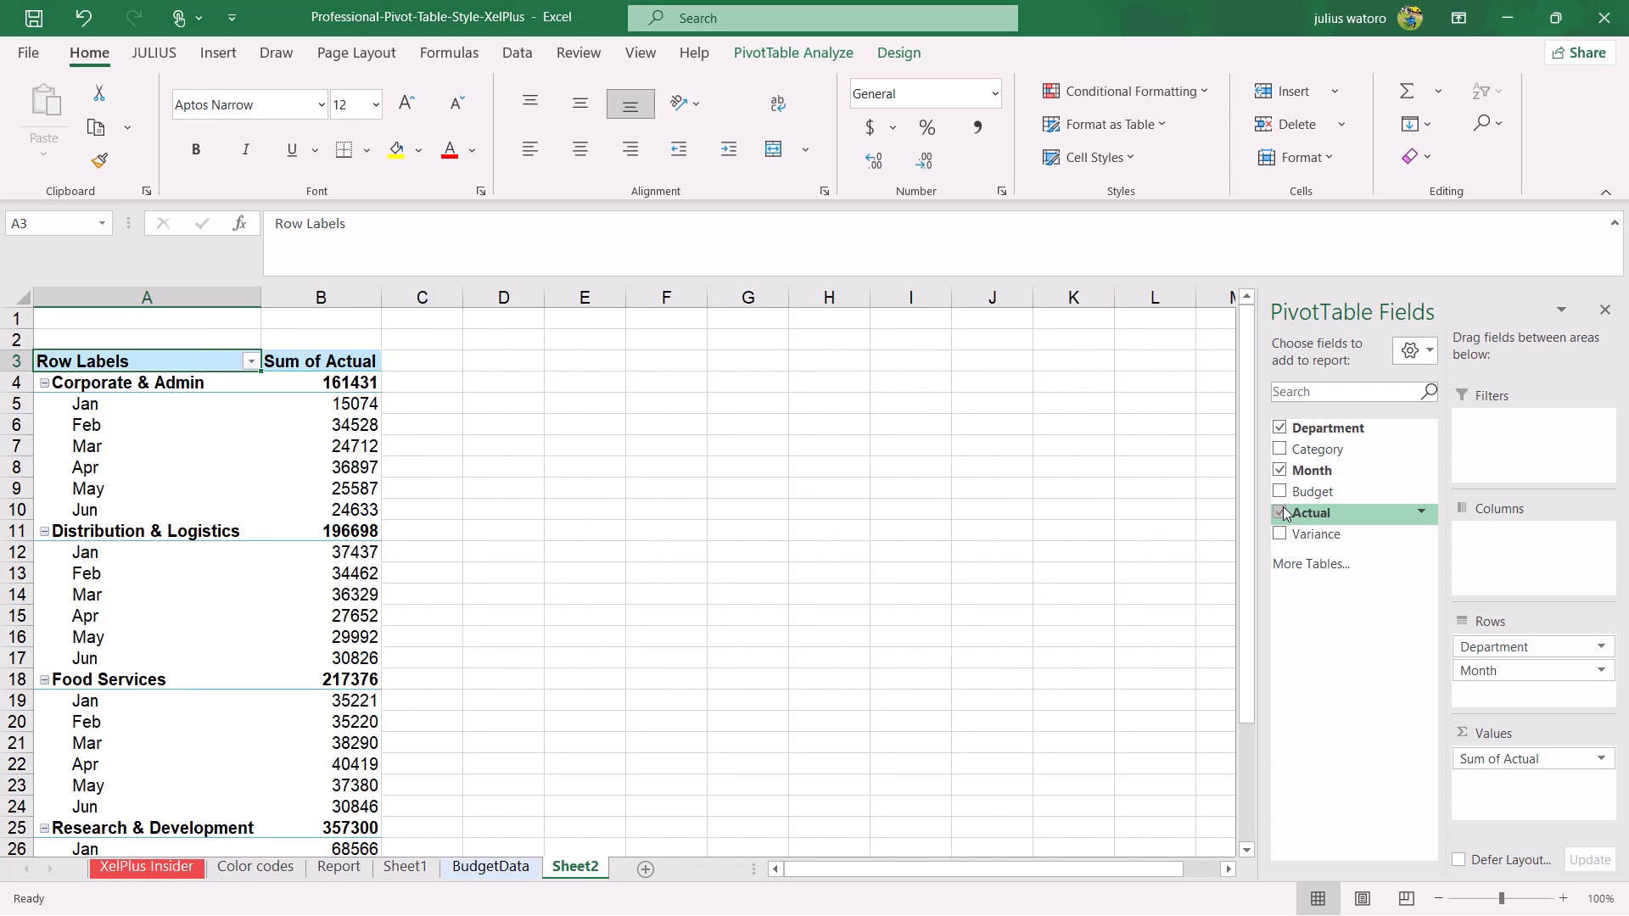
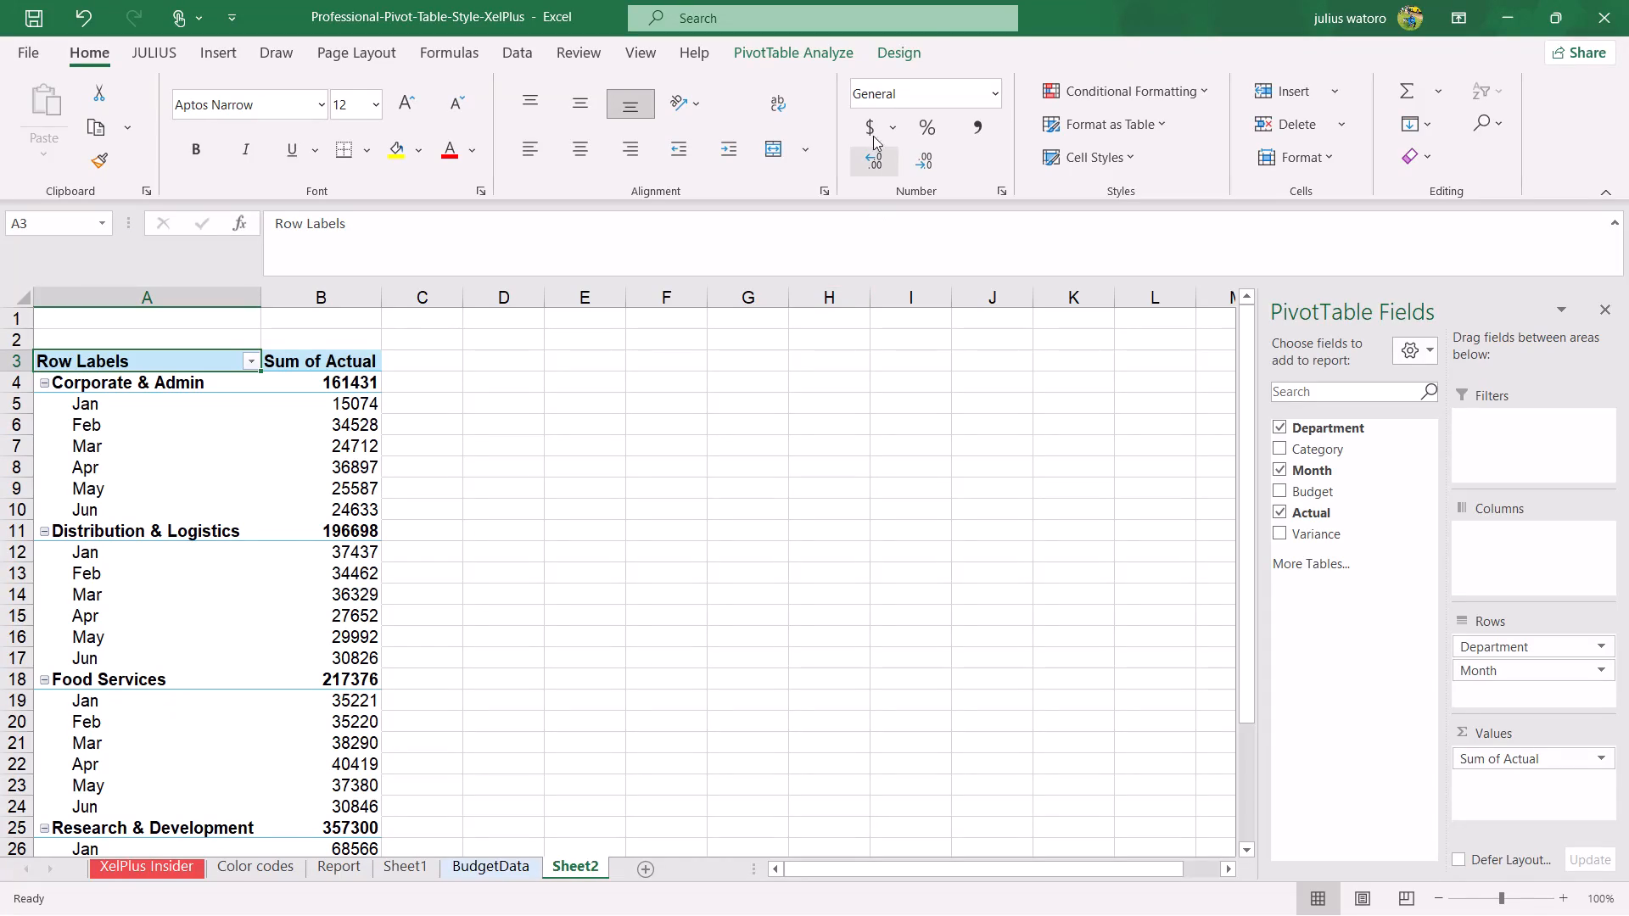
Bring up the layout and style design options for the new PivotTable on Sheet2.
left_click(902, 63)
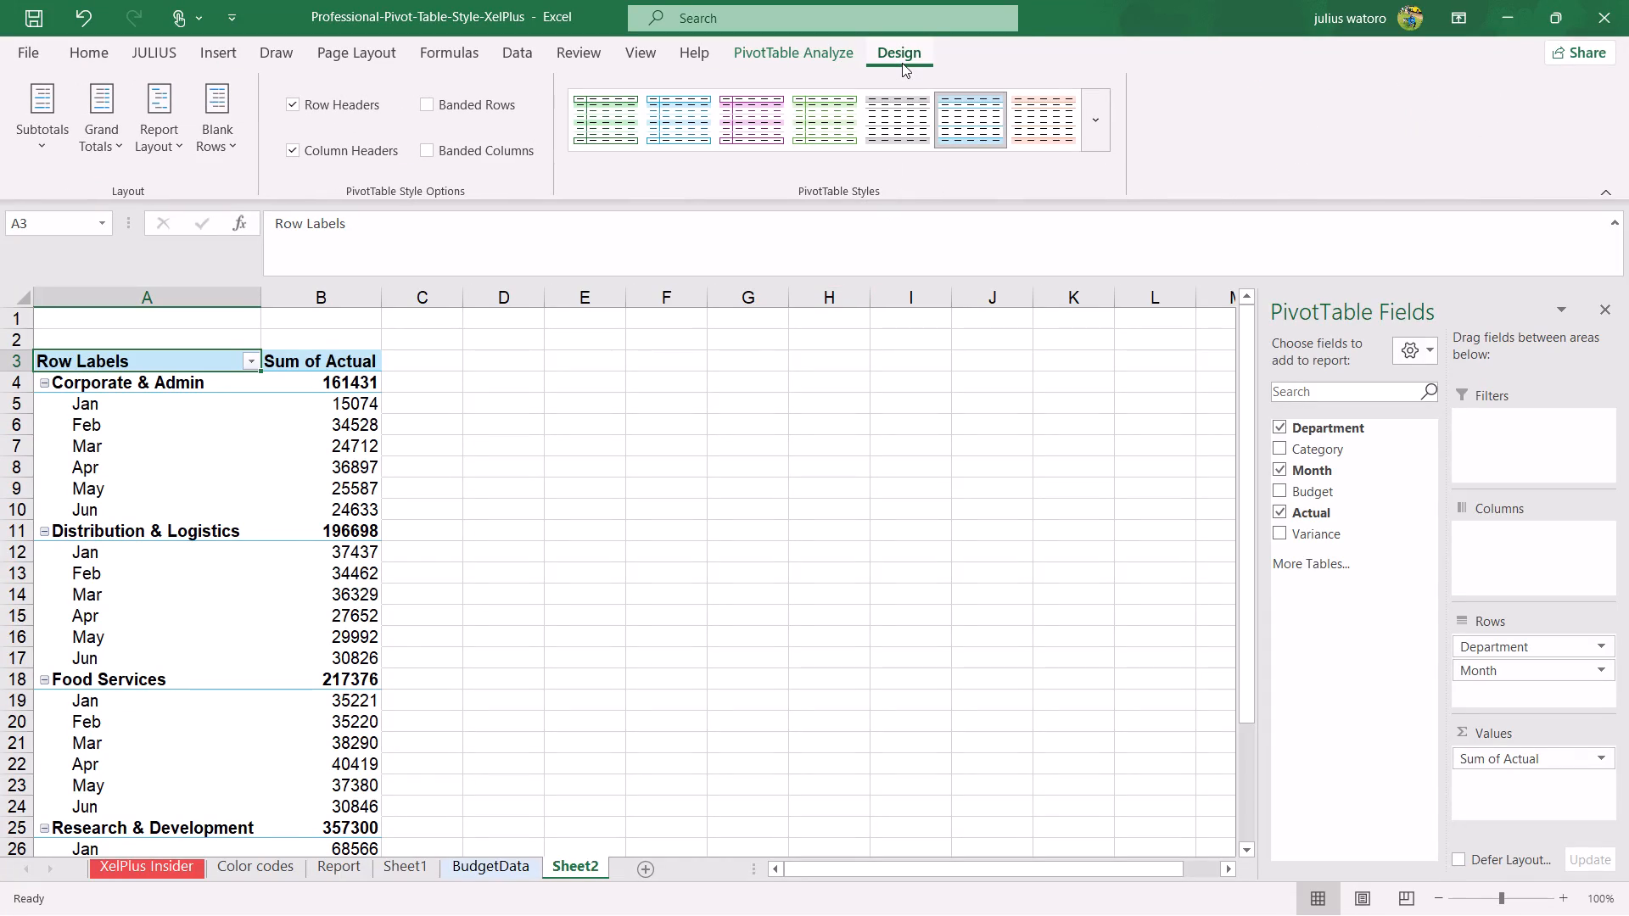
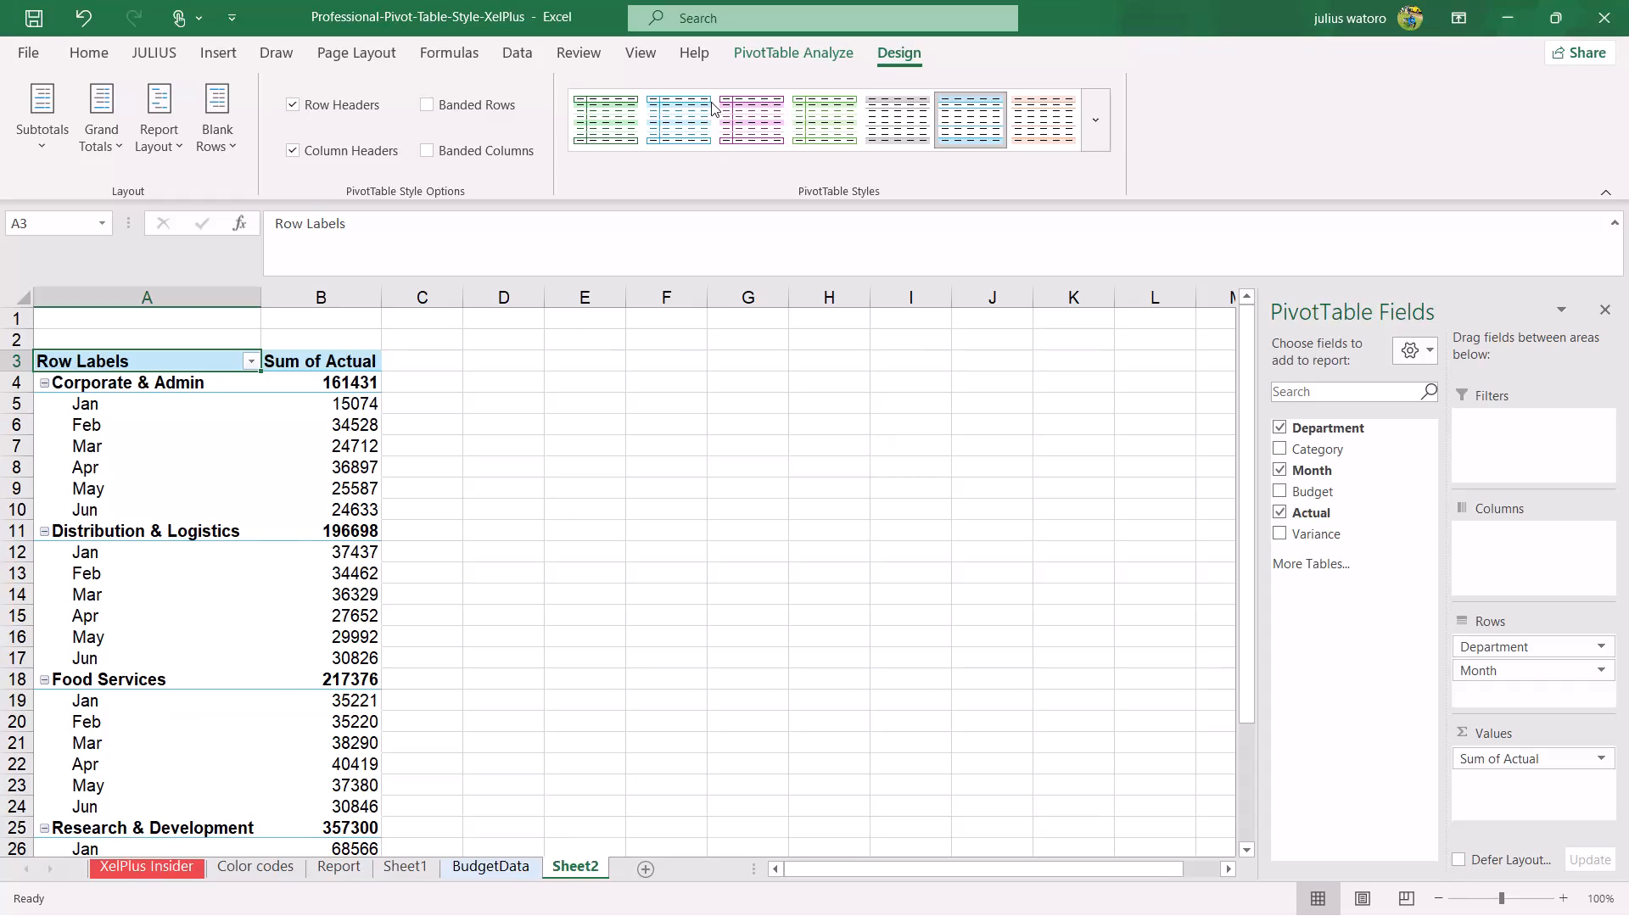
Apply the light PivotTable style with blue text and pale-blue department subtotal rows to the PivotTable on Sheet2.
left_click(711, 102)
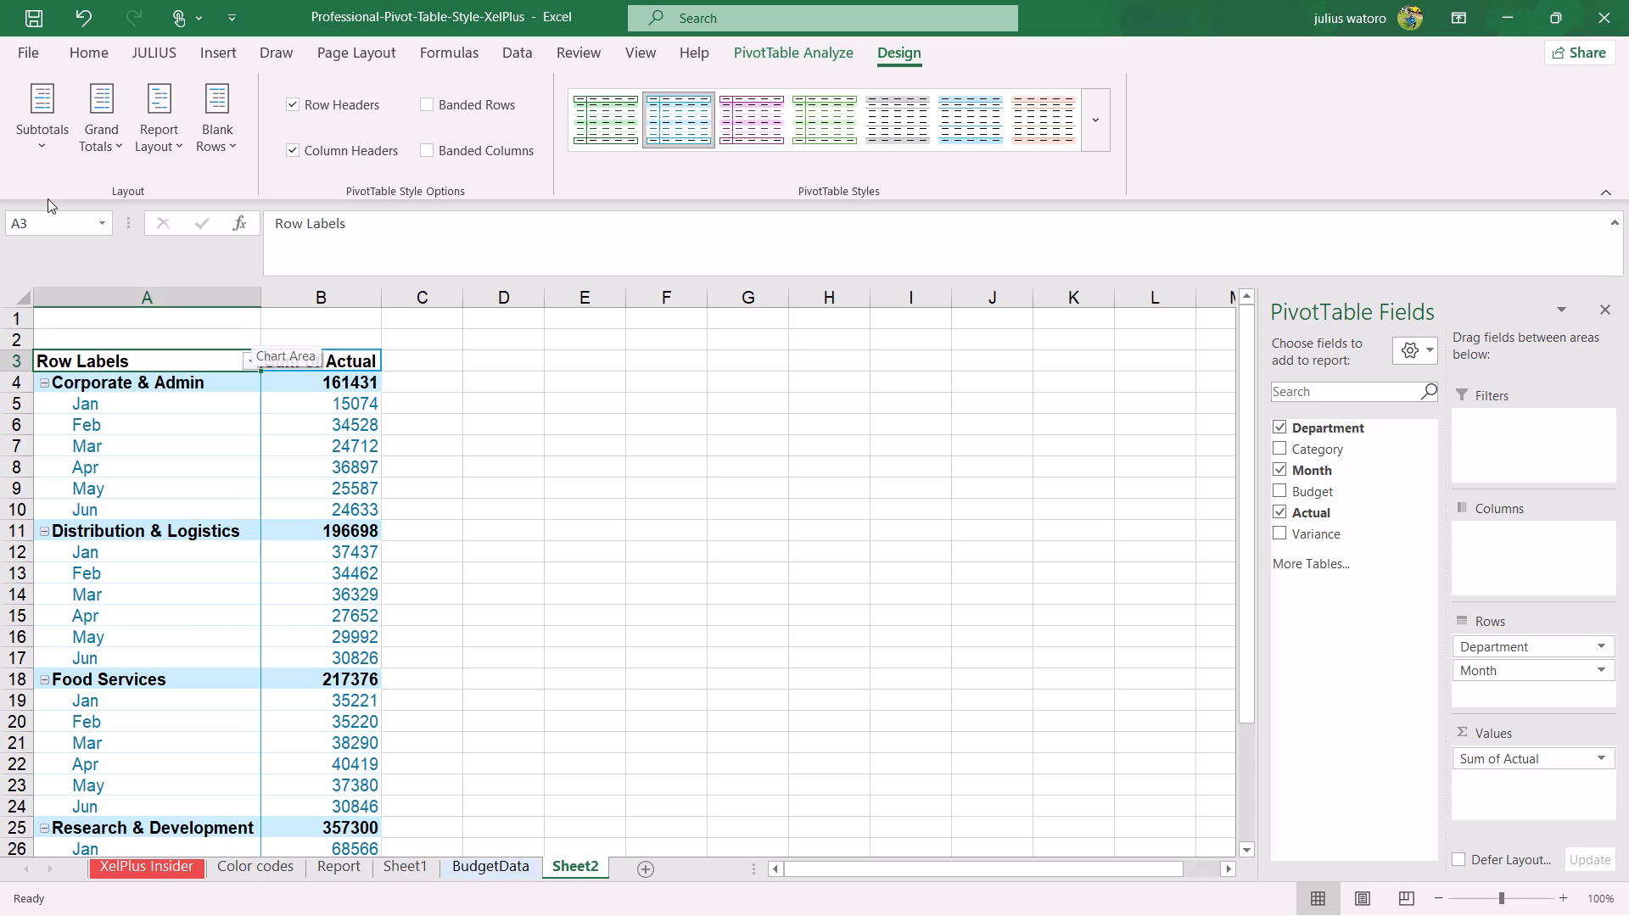
Turn the PivotTable's grand totals off for both rows and columns.
left_click(106, 137)
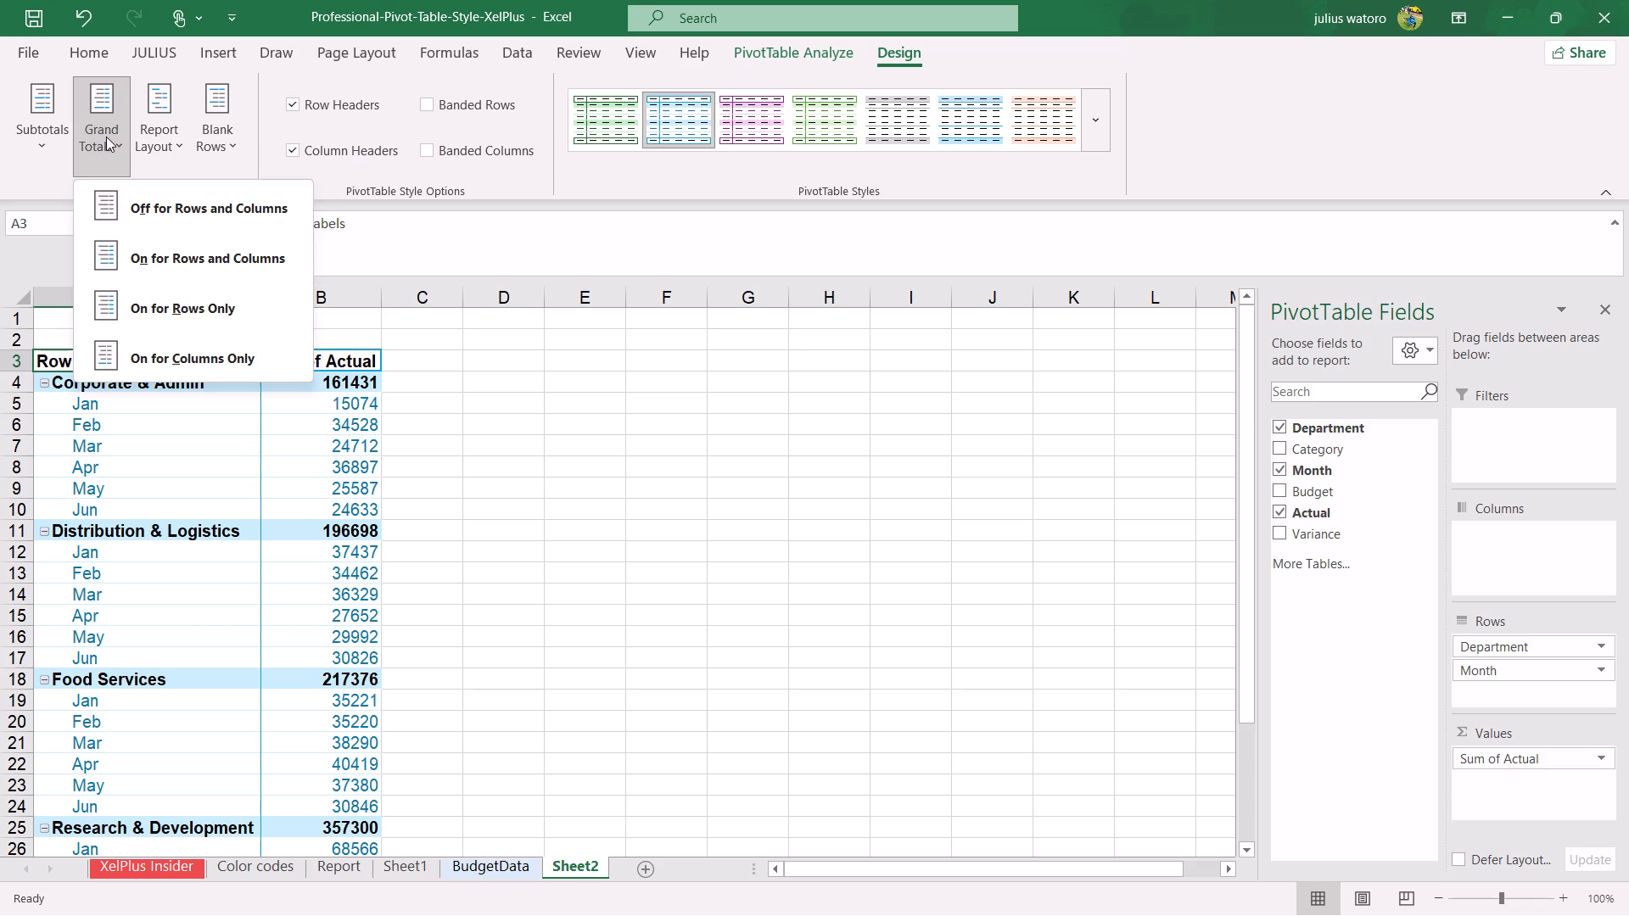
left_click(161, 216)
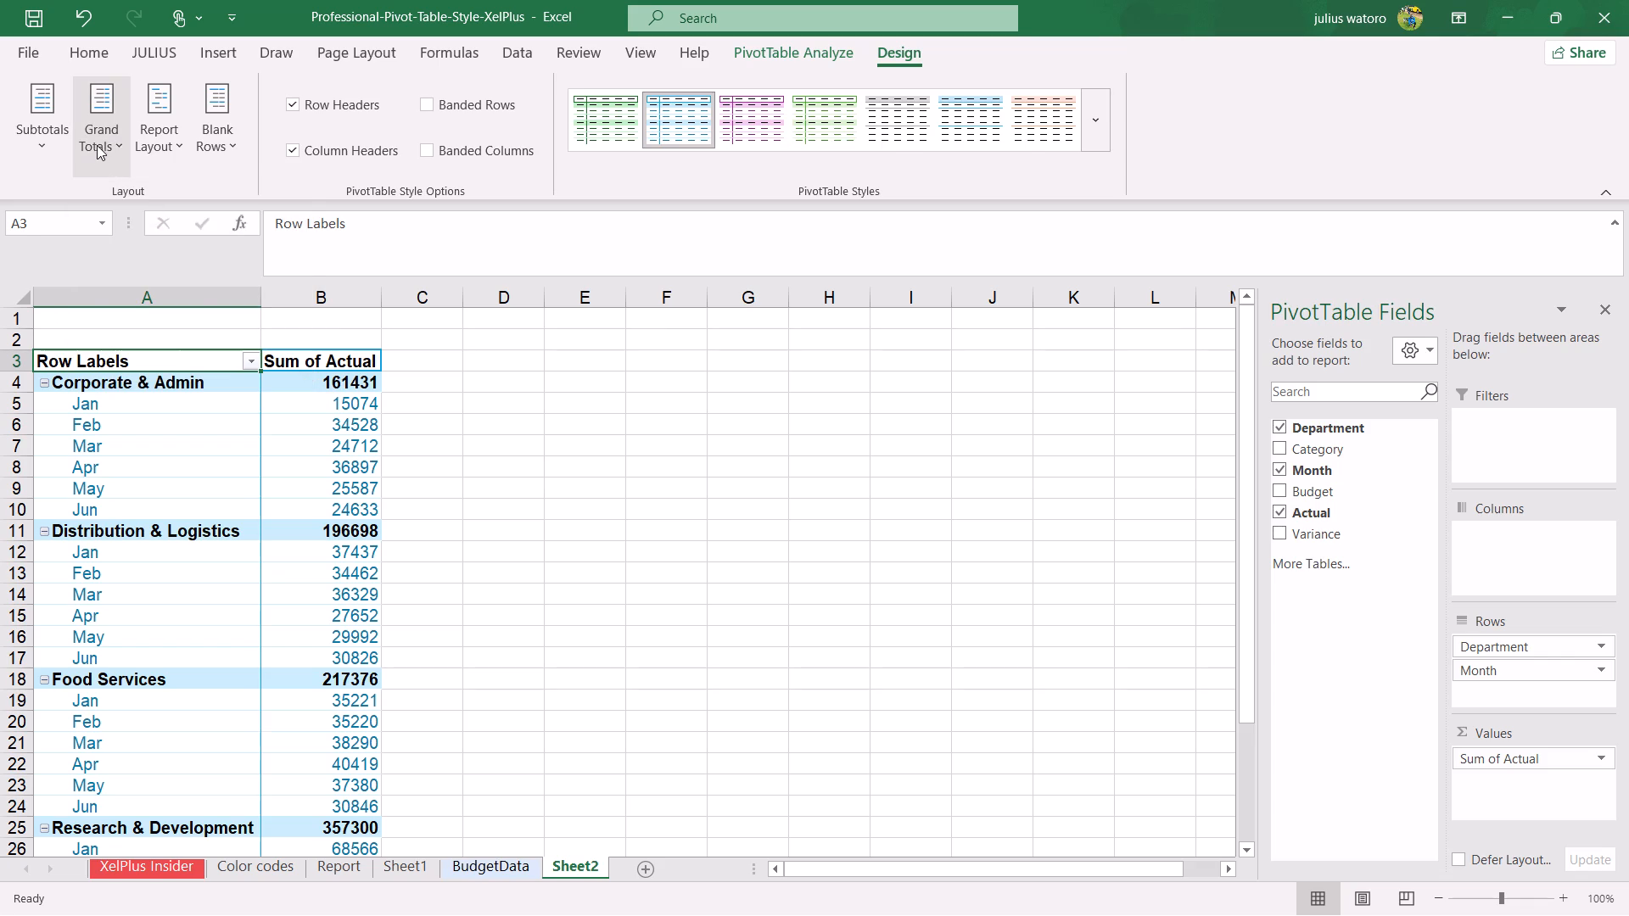
left_click(98, 147)
left_click(98, 147)
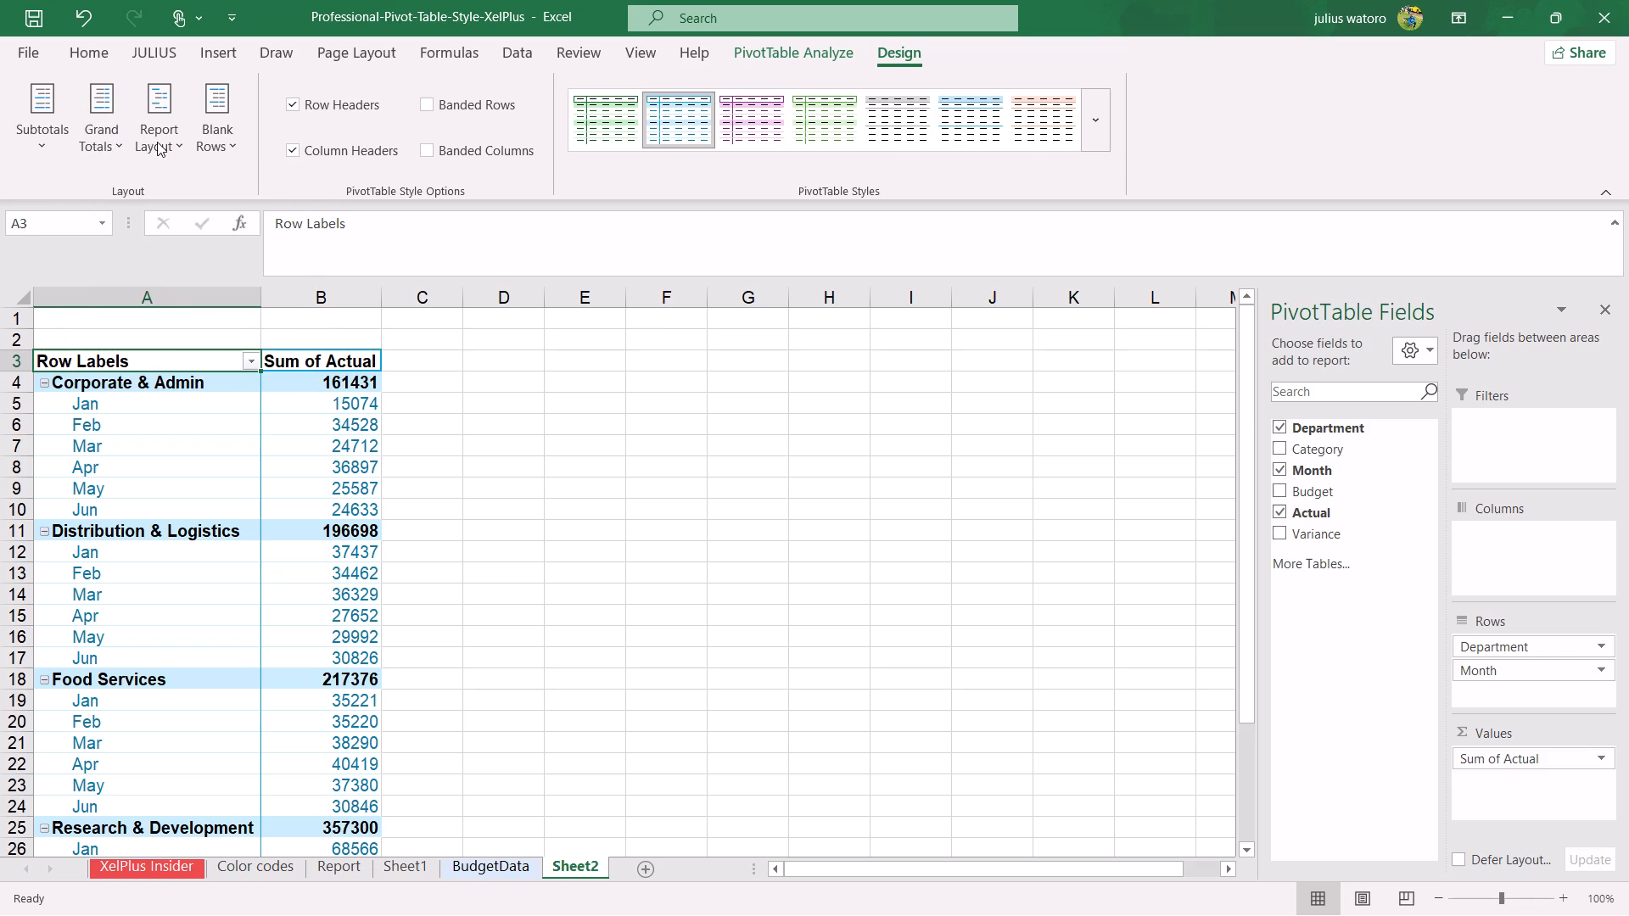
Change the report layout form of the department and month PivotTable on Sheet2.
left_click(157, 142)
left_click(219, 255)
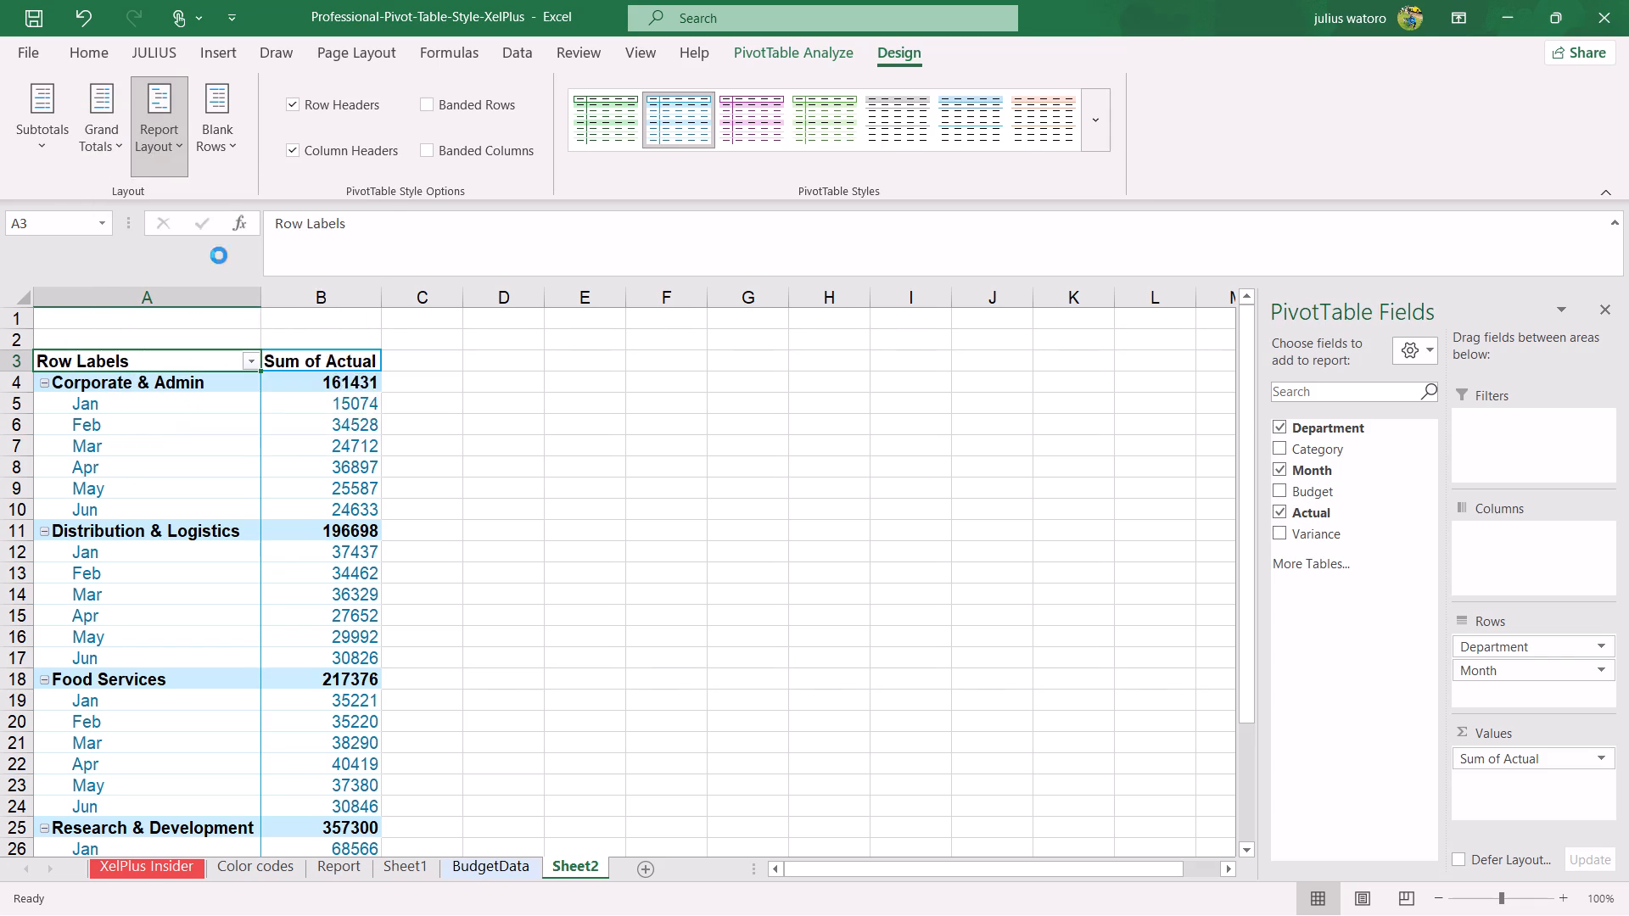
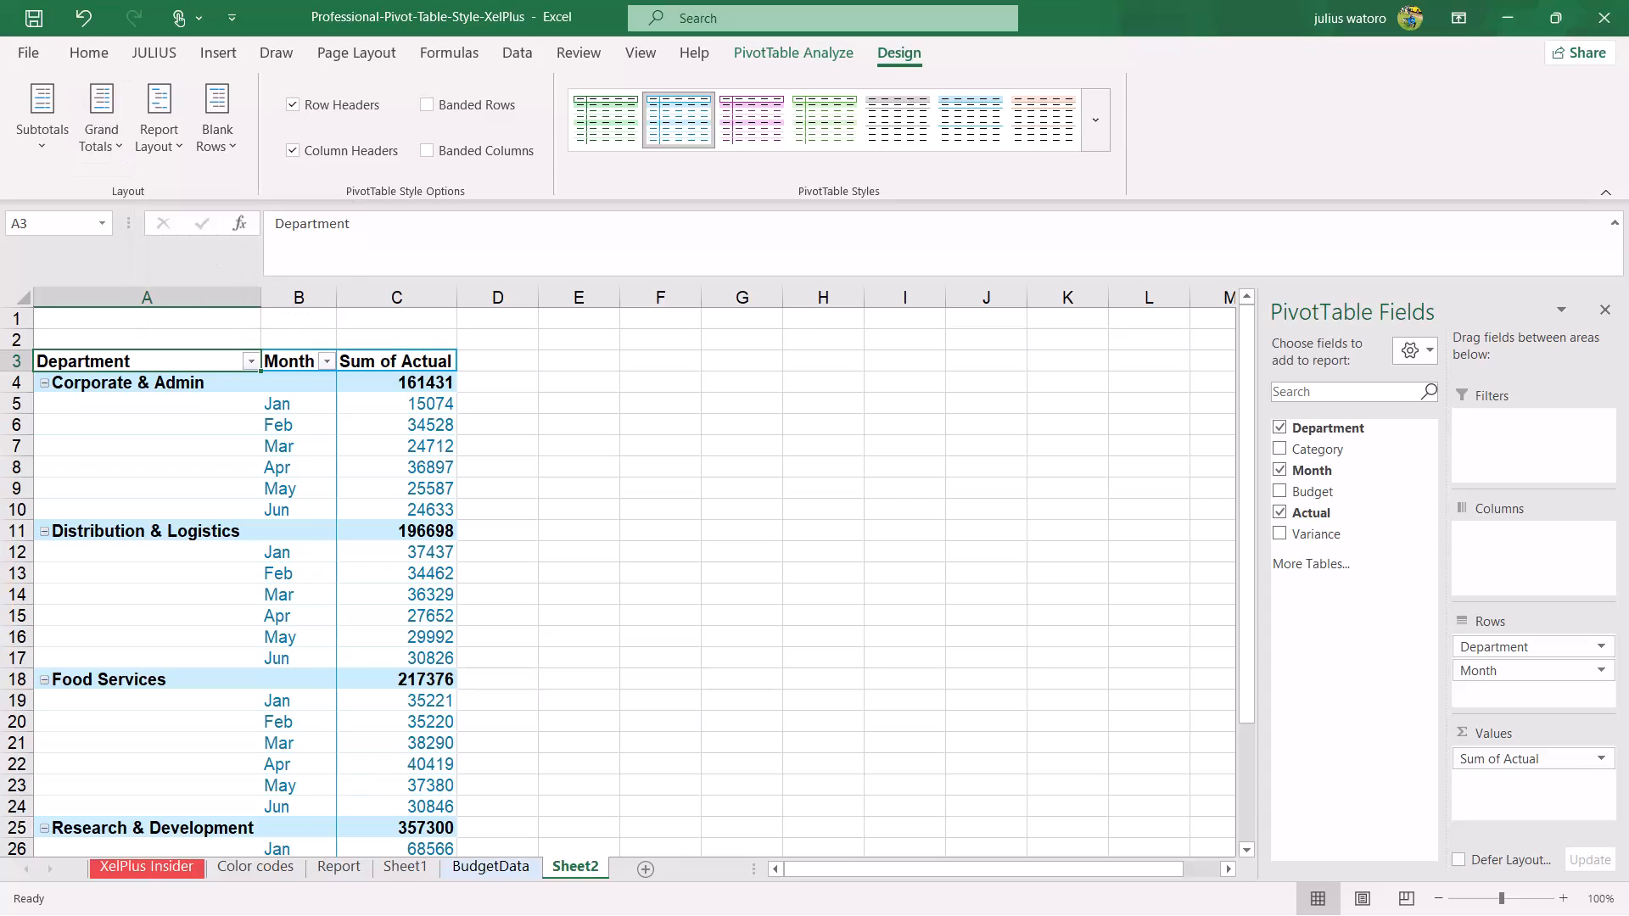
Add the Budget field to the PivotTable's values alongside Sum of Actual.
left_click(1272, 495)
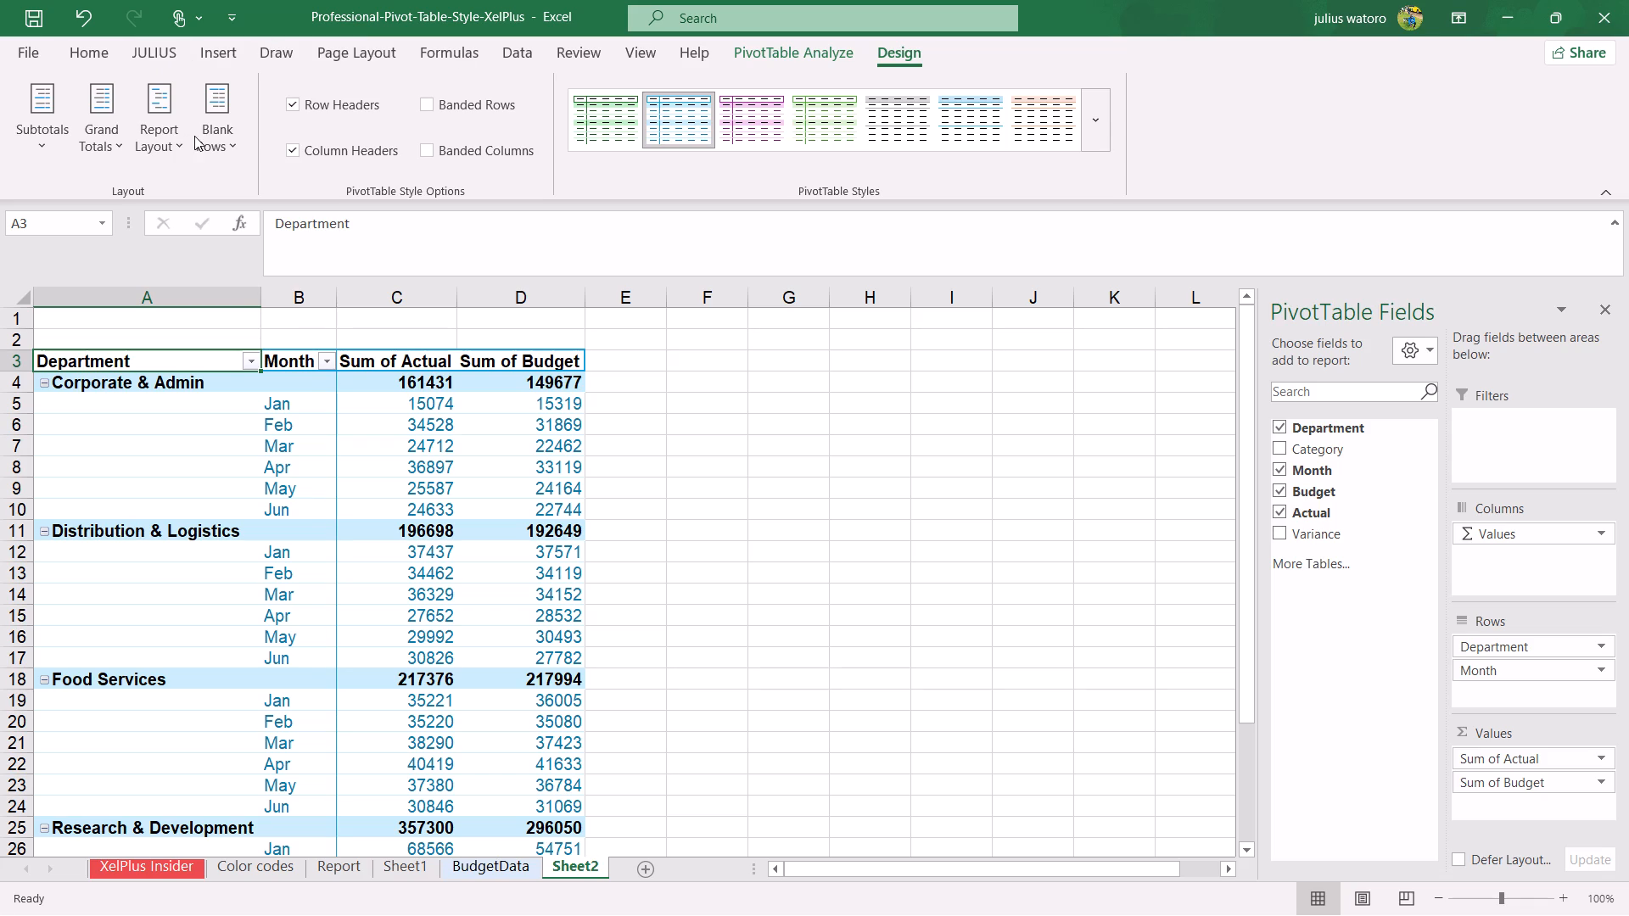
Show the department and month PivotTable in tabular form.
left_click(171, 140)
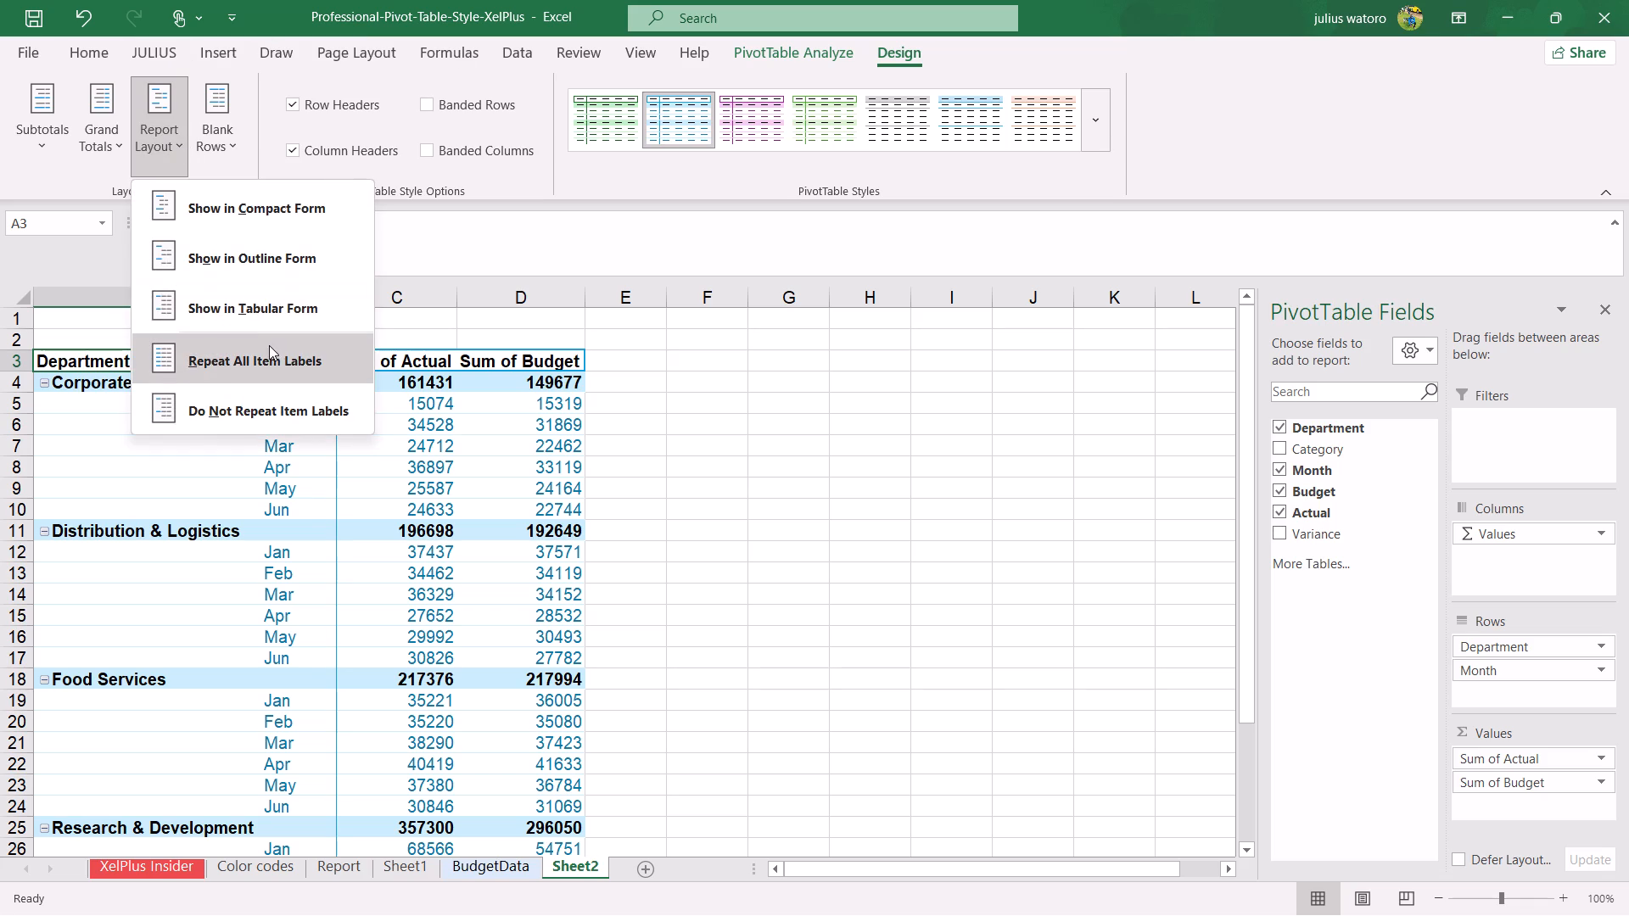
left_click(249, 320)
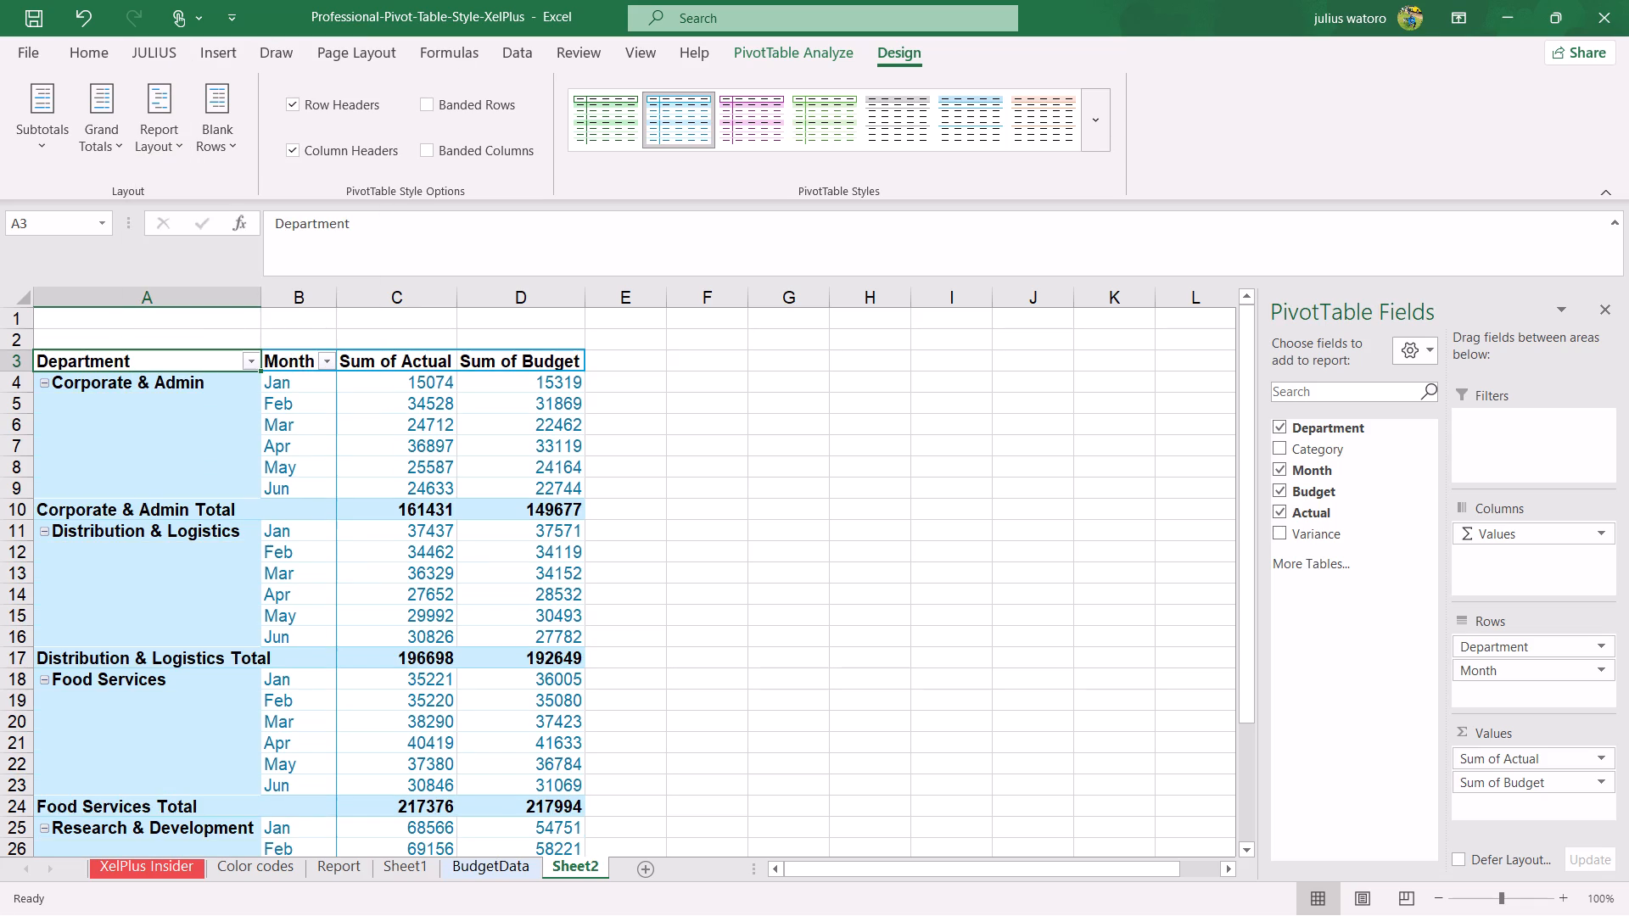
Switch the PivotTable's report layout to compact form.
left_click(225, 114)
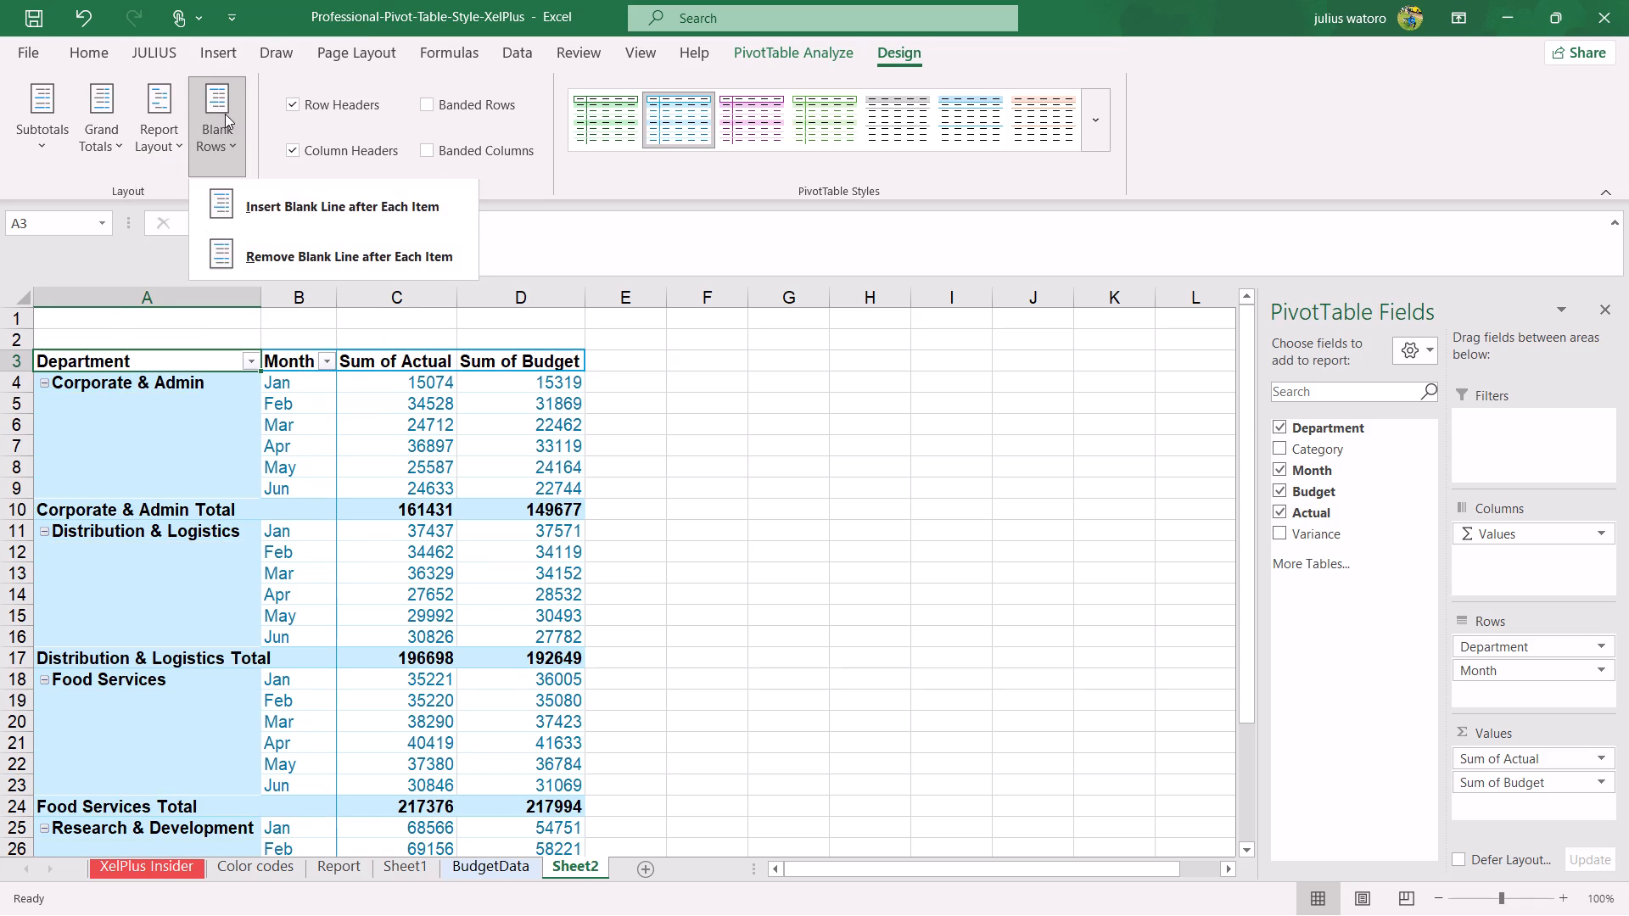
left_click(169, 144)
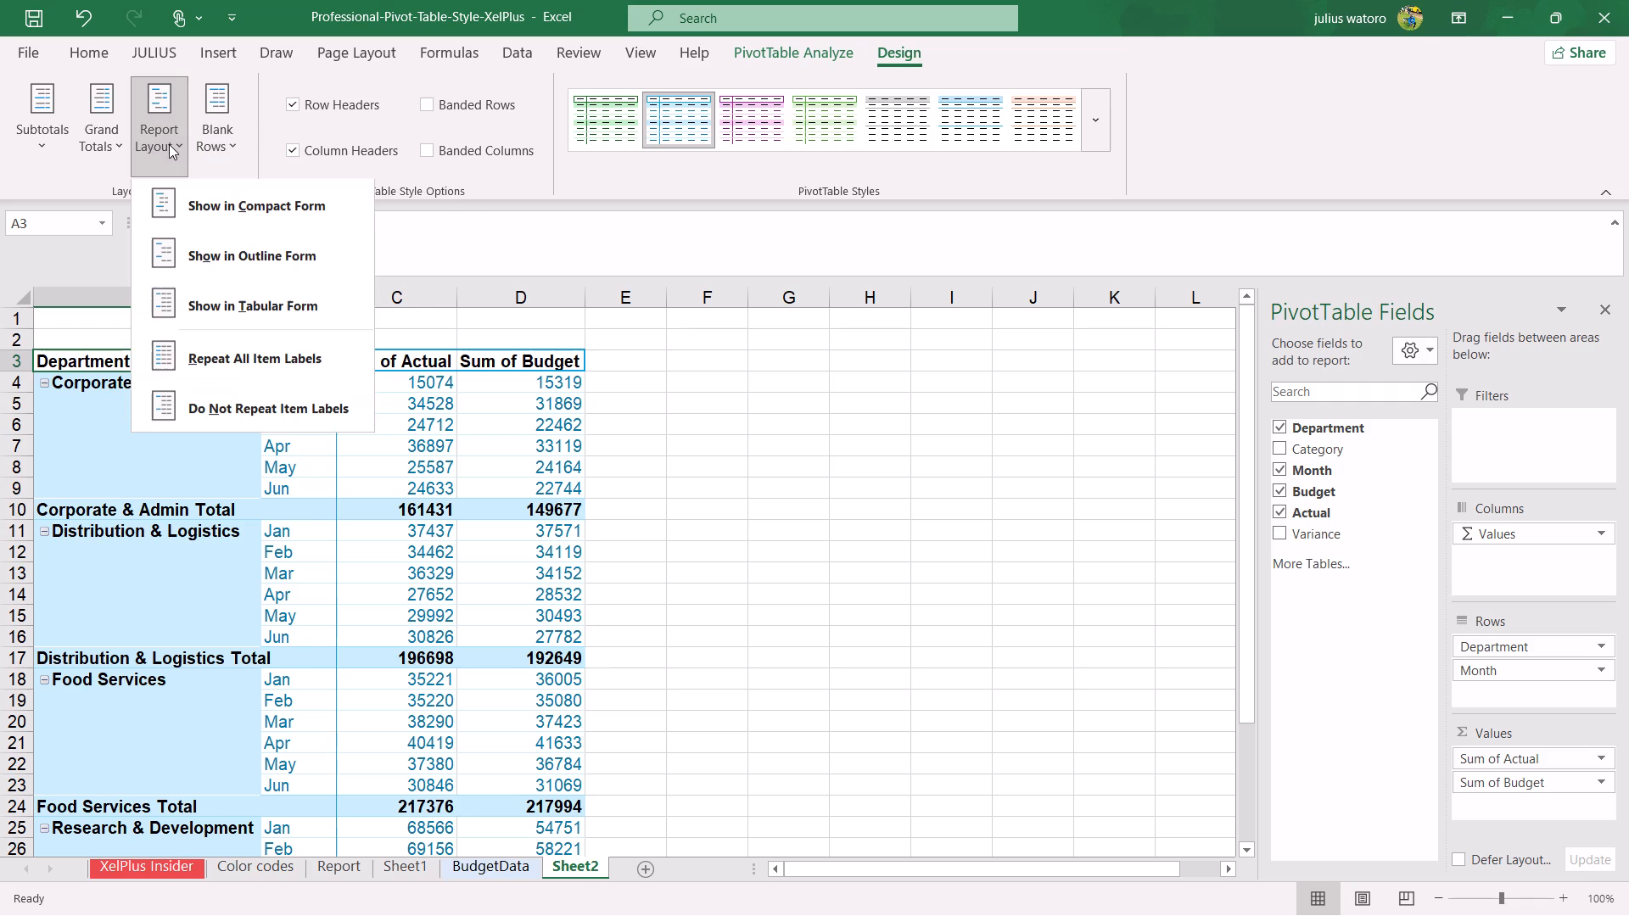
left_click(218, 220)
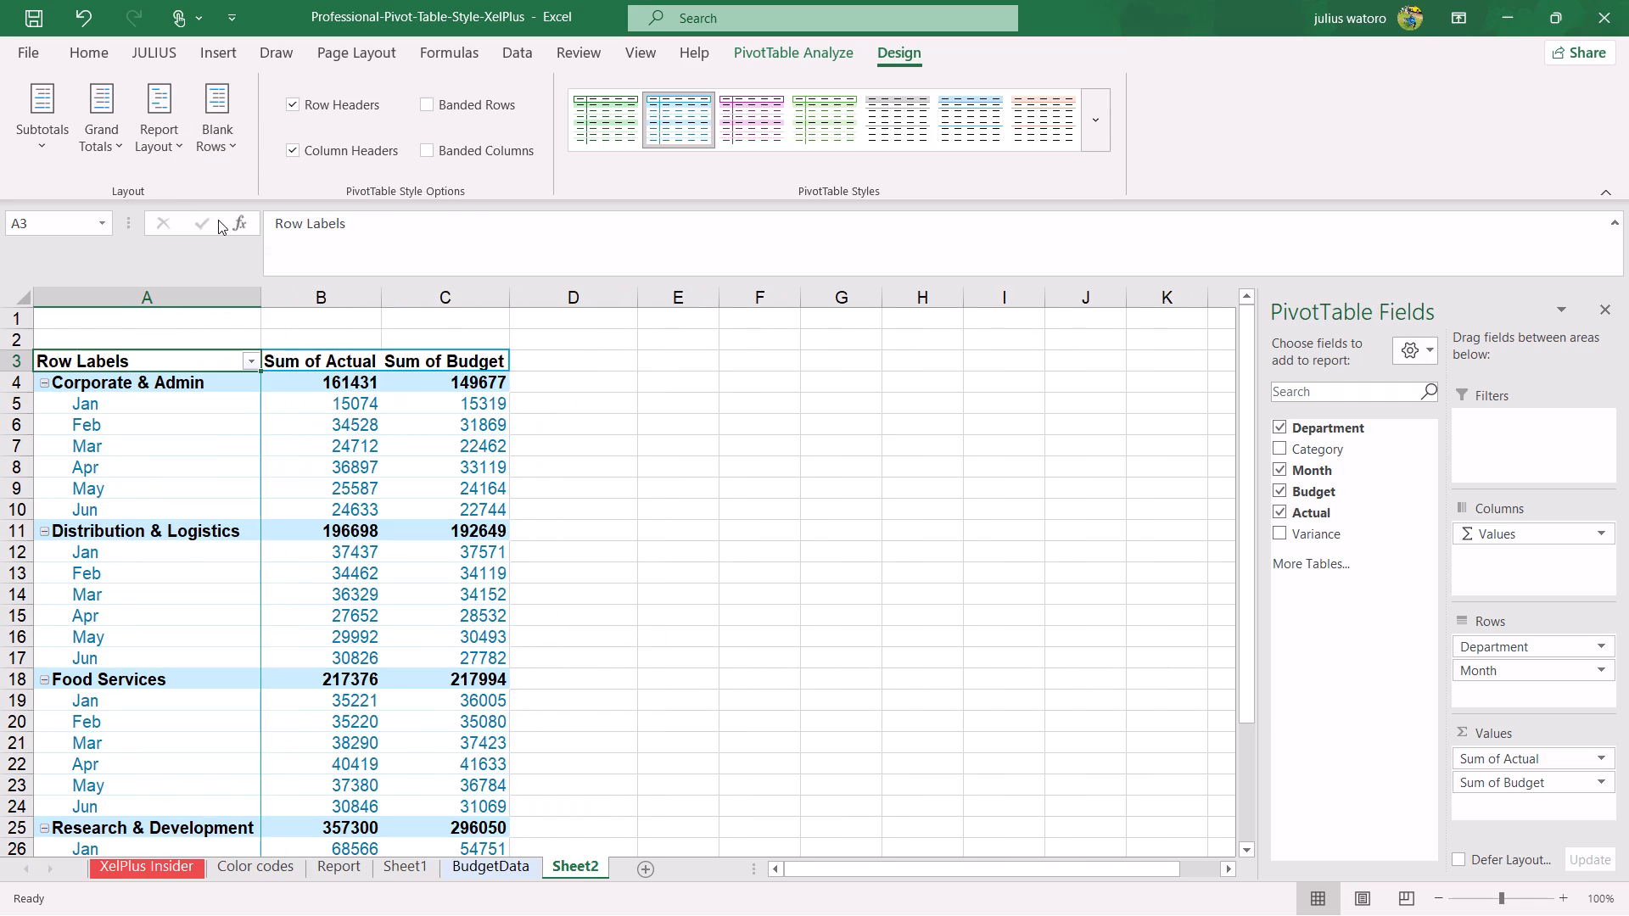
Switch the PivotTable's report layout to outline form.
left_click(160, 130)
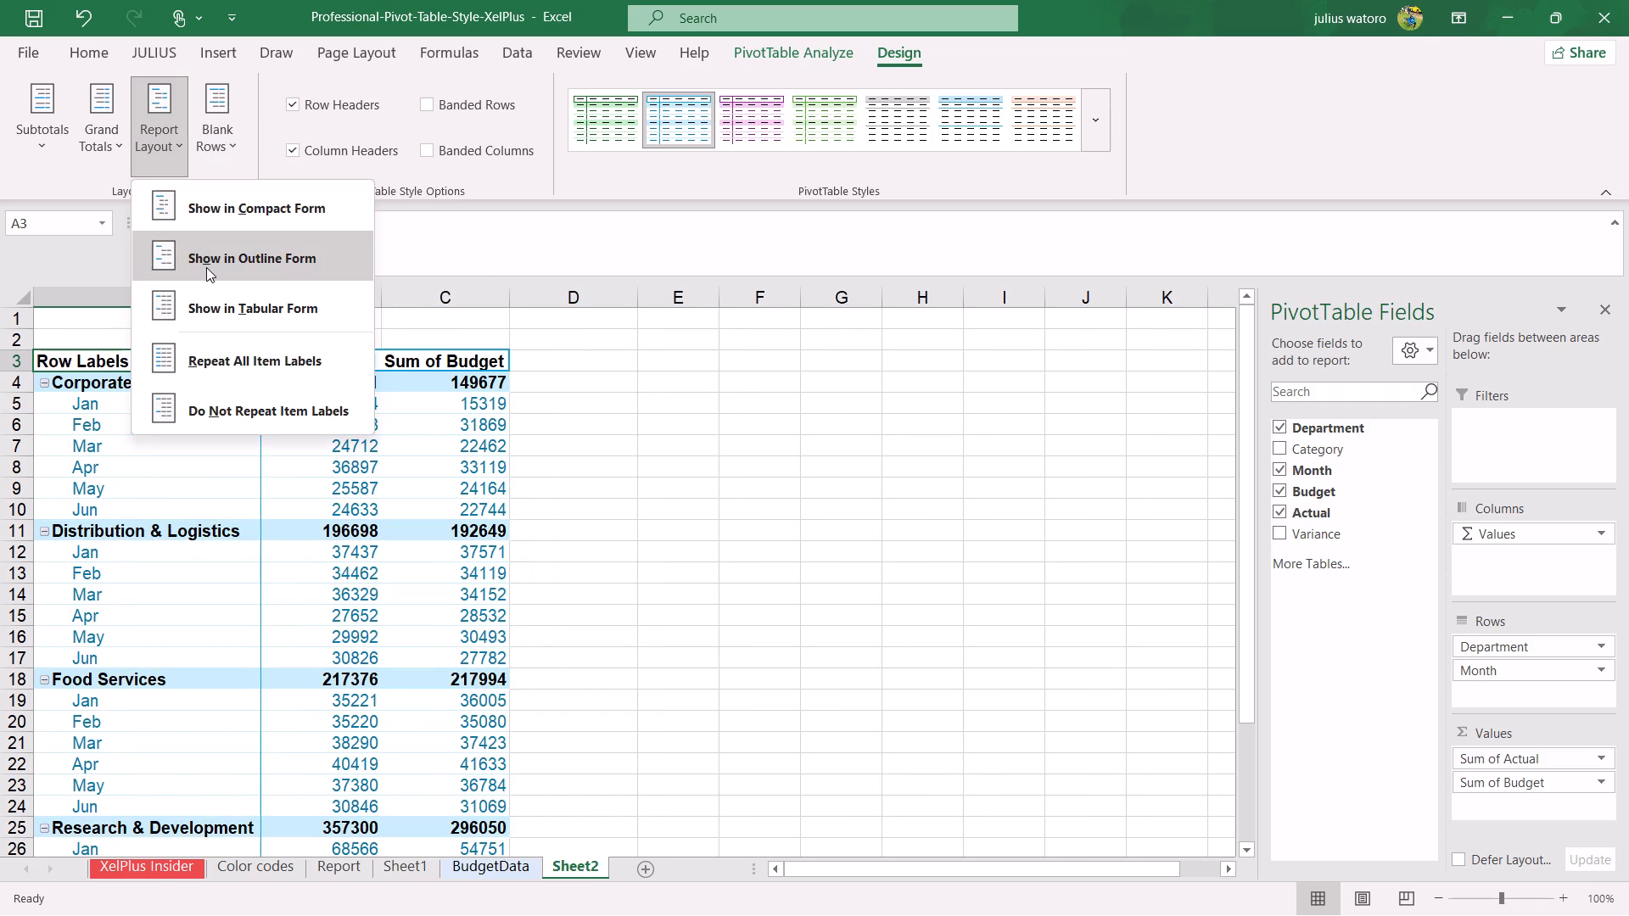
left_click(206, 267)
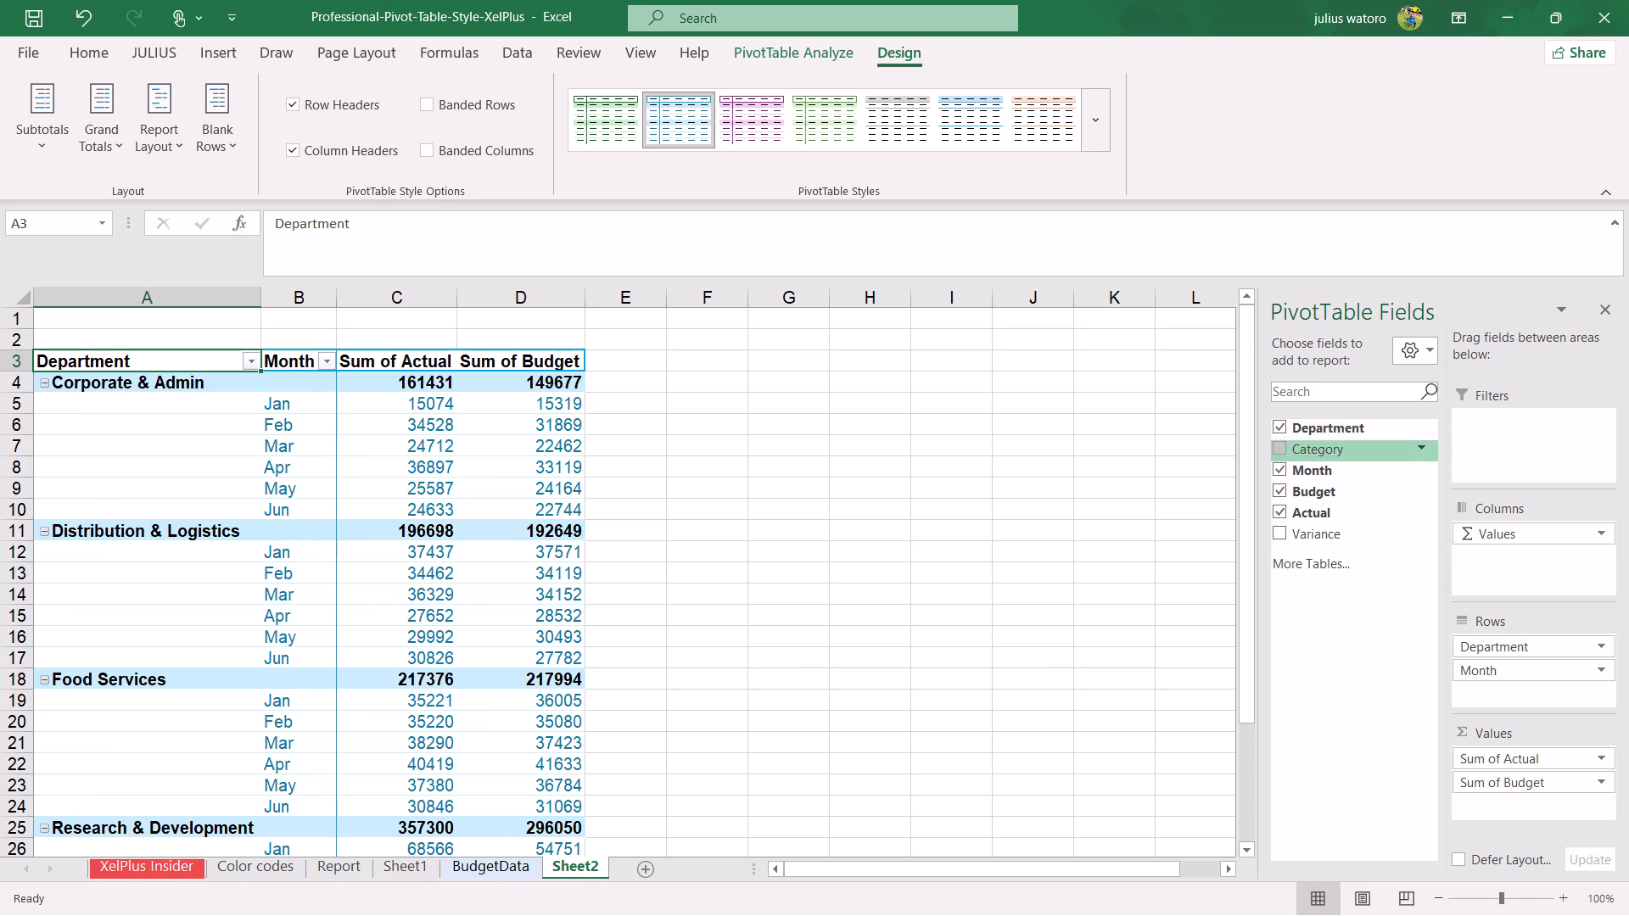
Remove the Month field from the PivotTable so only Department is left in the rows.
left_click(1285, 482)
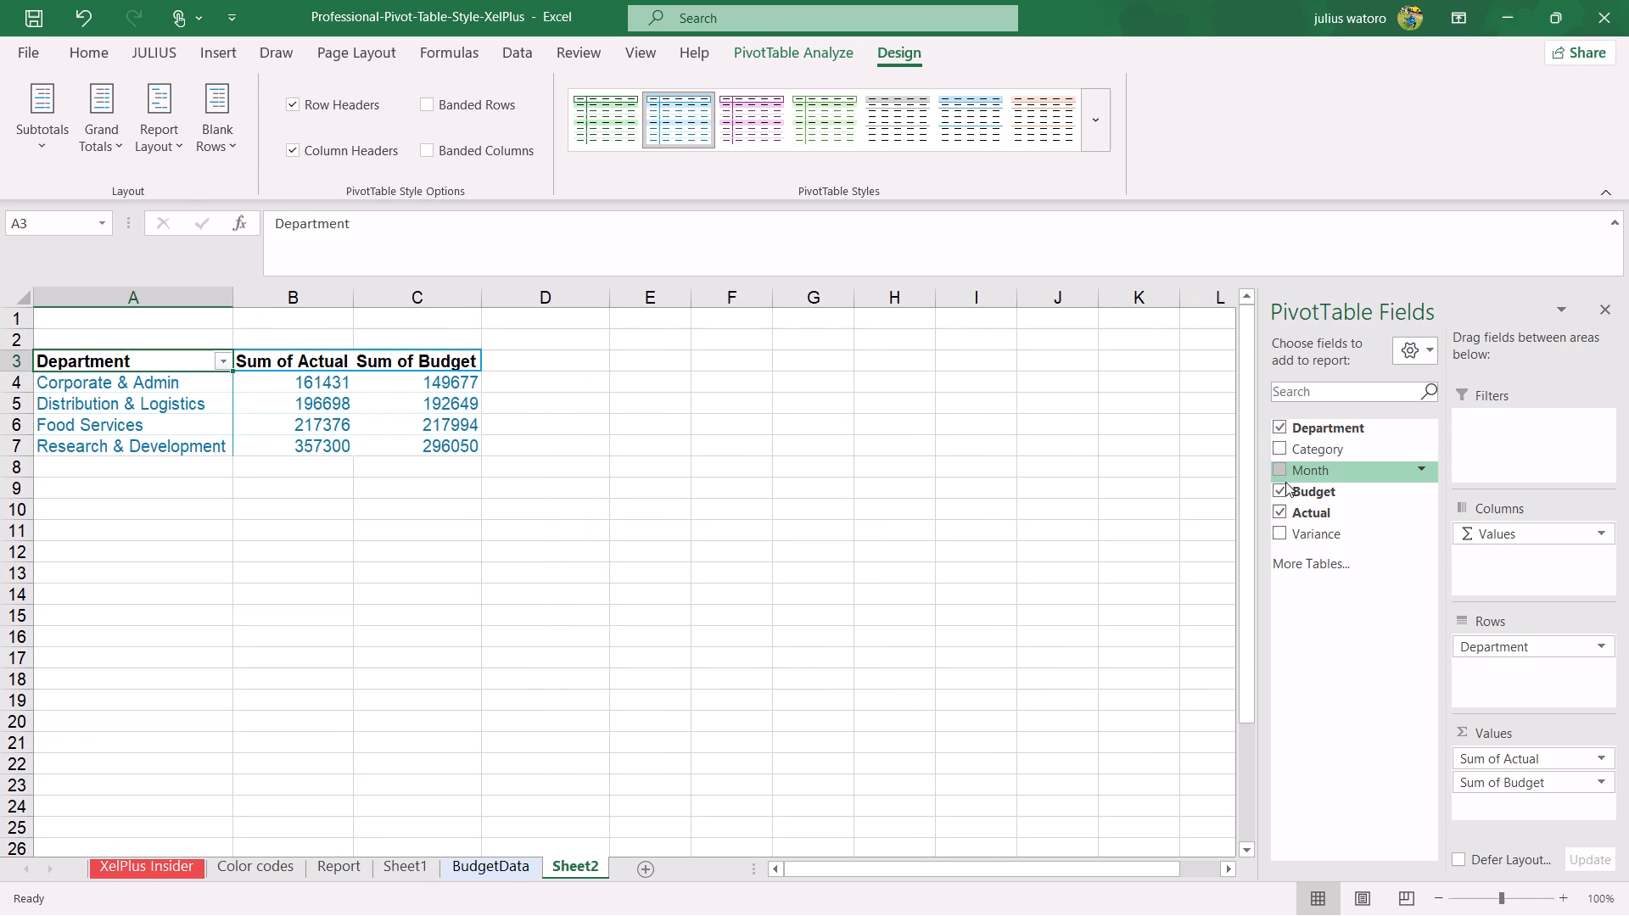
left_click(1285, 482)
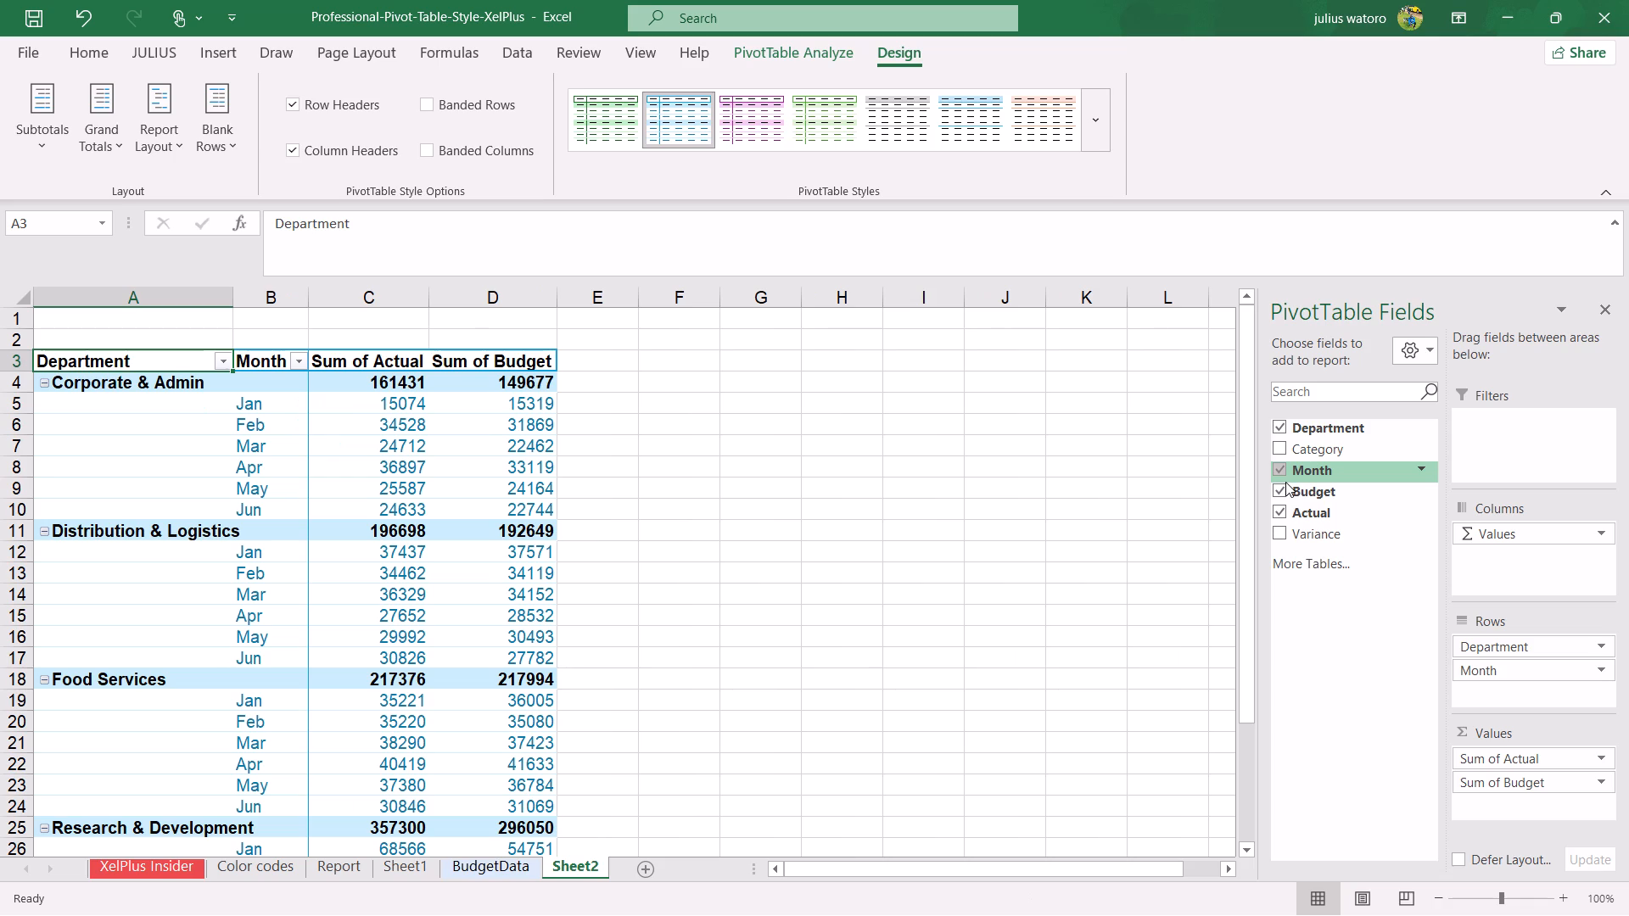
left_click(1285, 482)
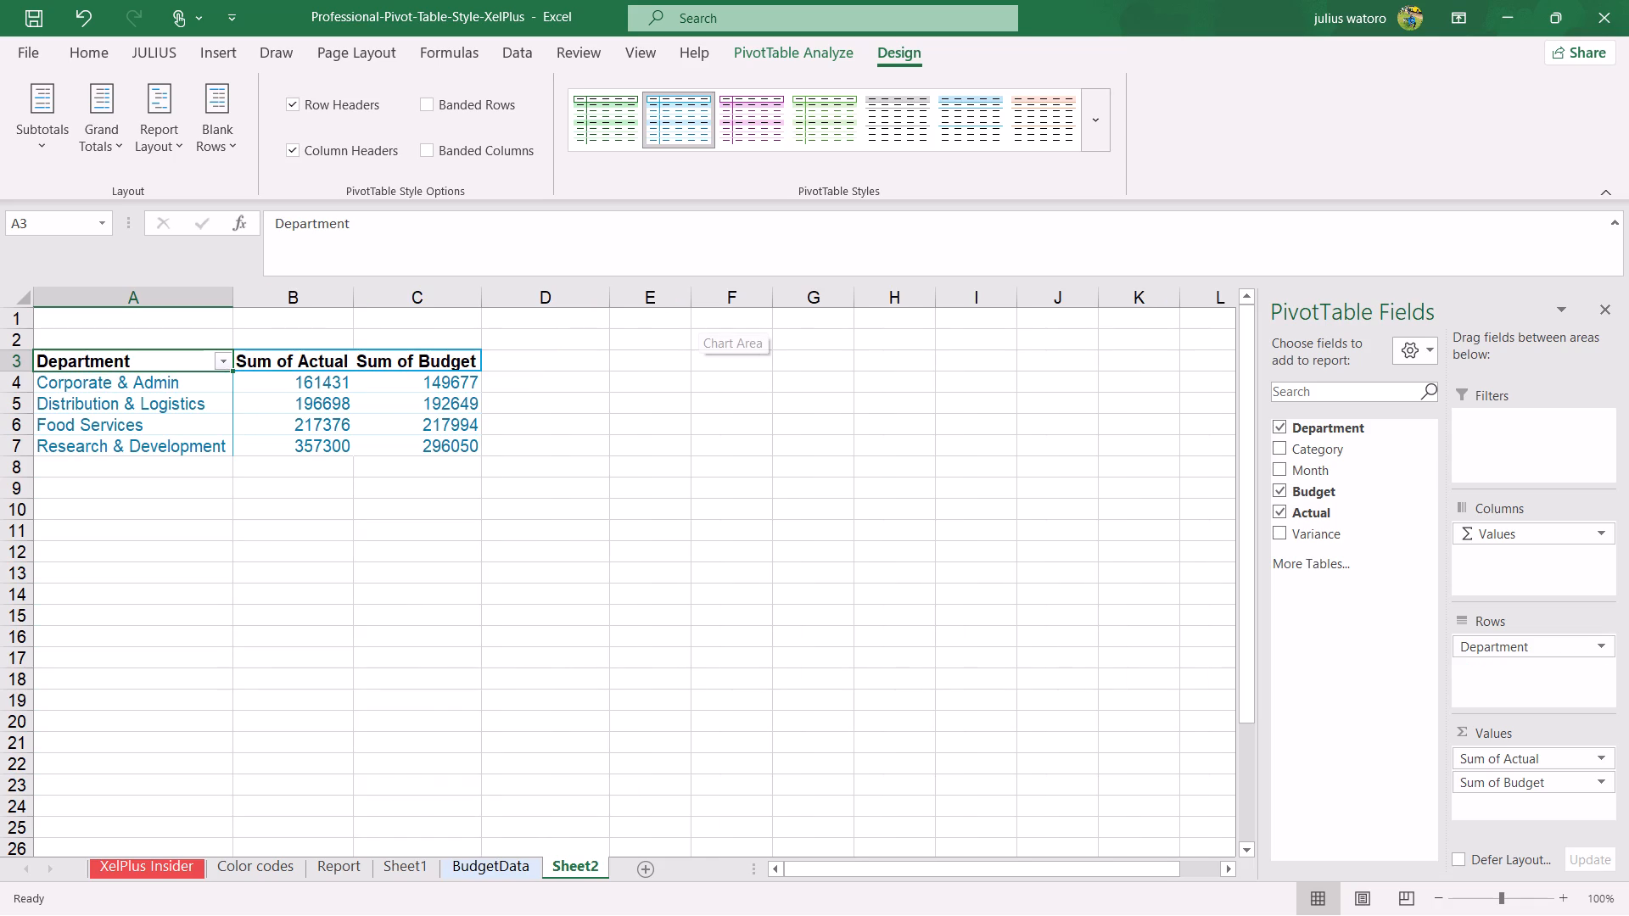
Show the department-only PivotTable in tabular form.
left_click(171, 143)
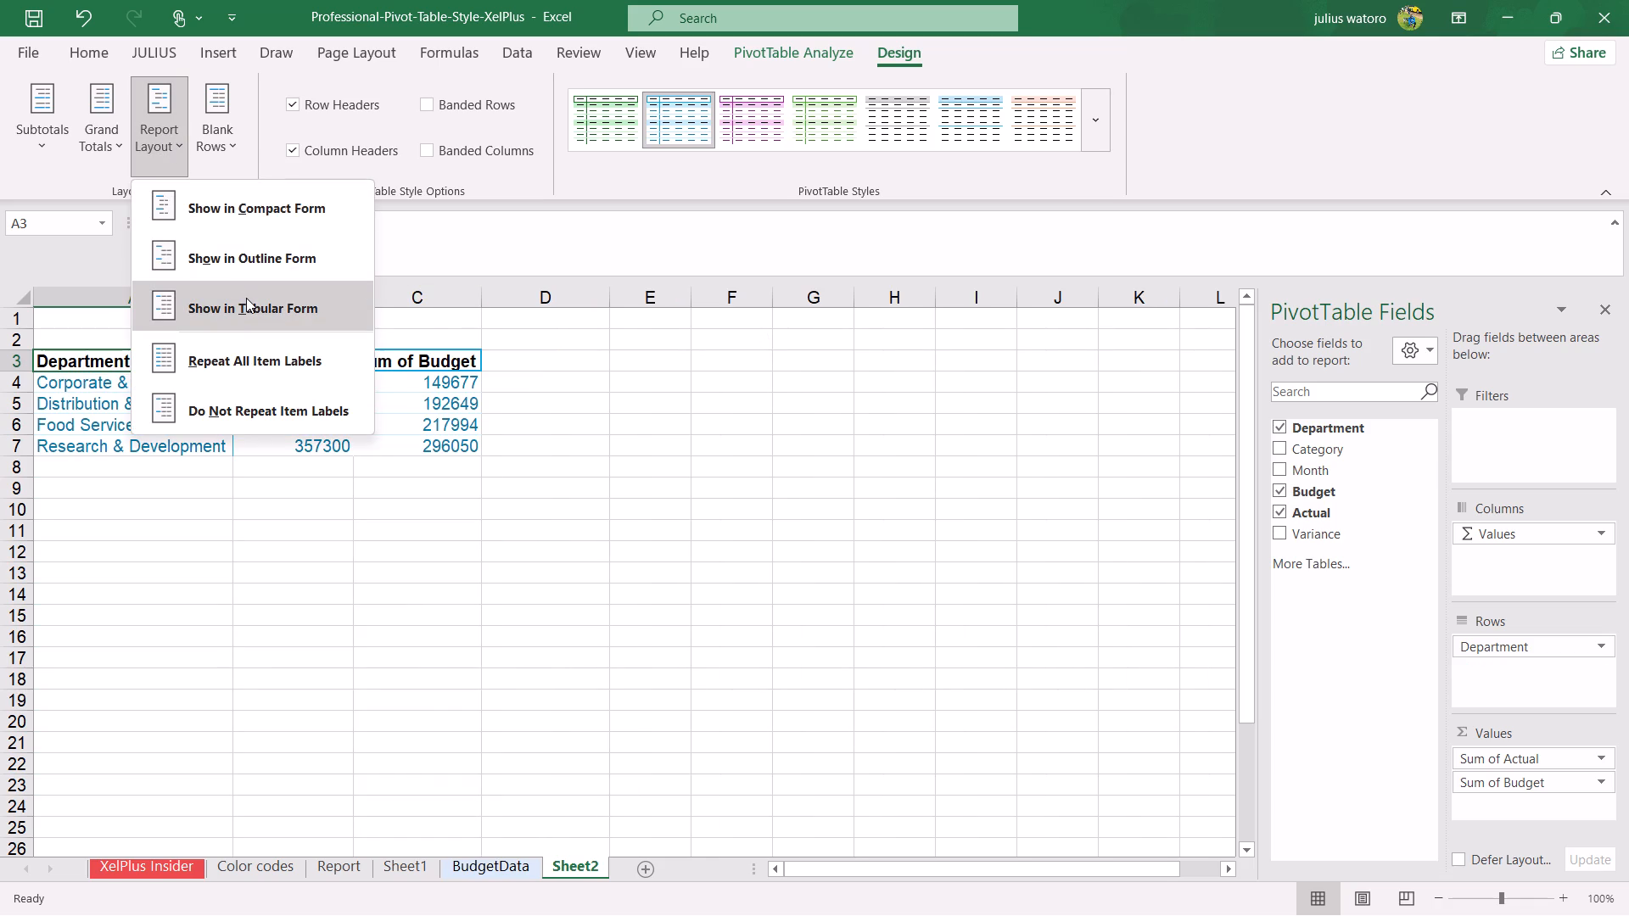
left_click(246, 298)
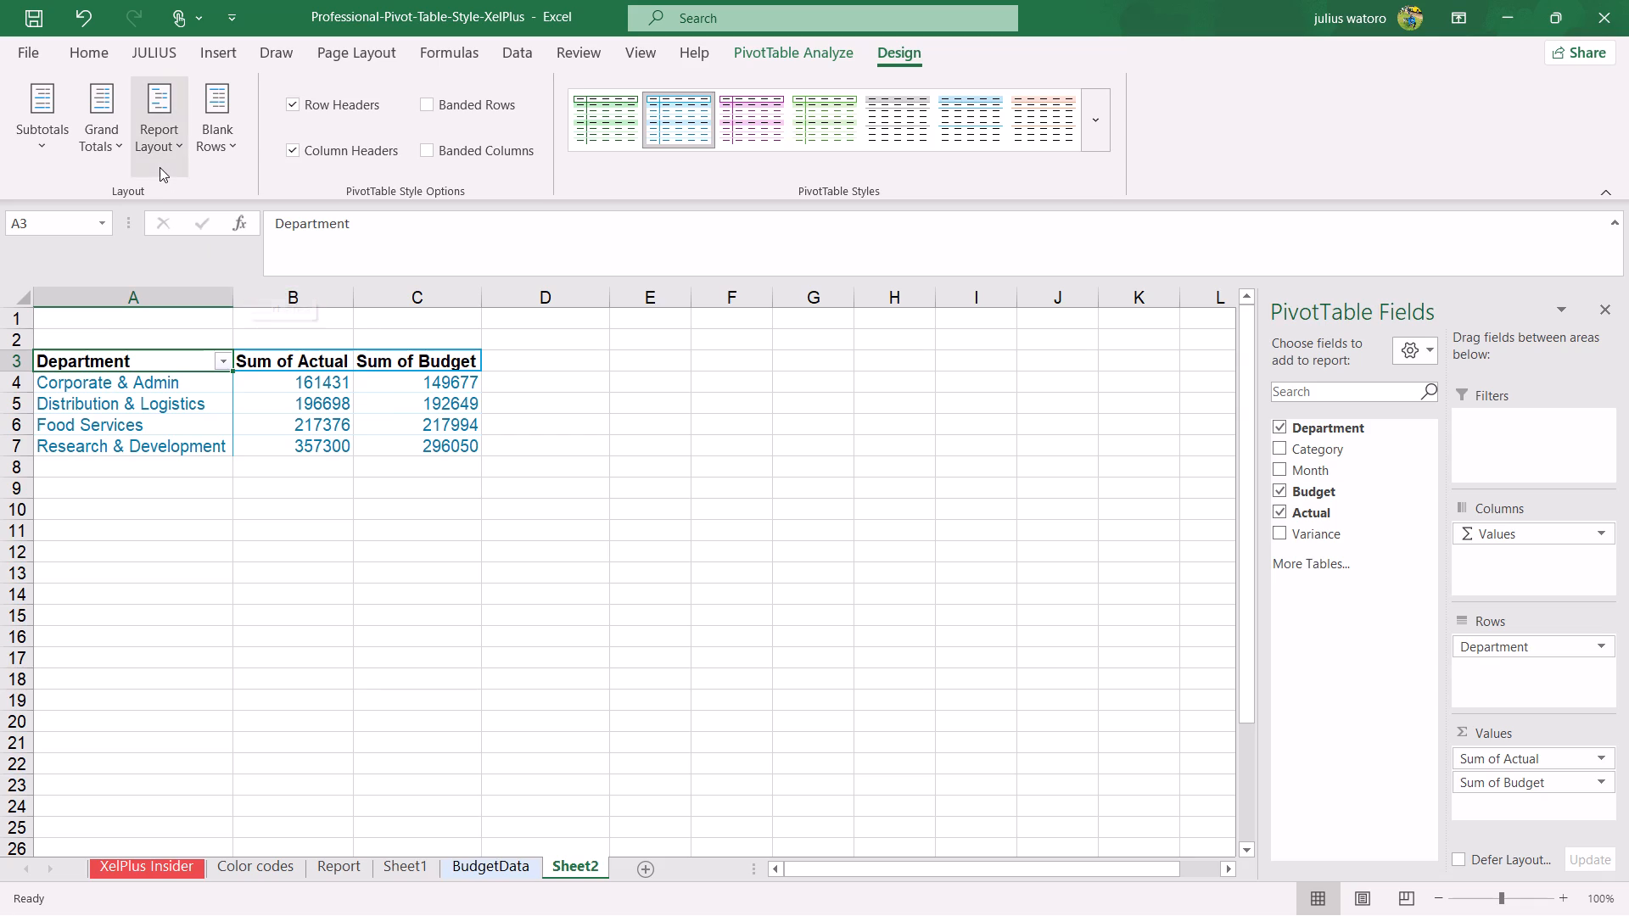
left_click(150, 130)
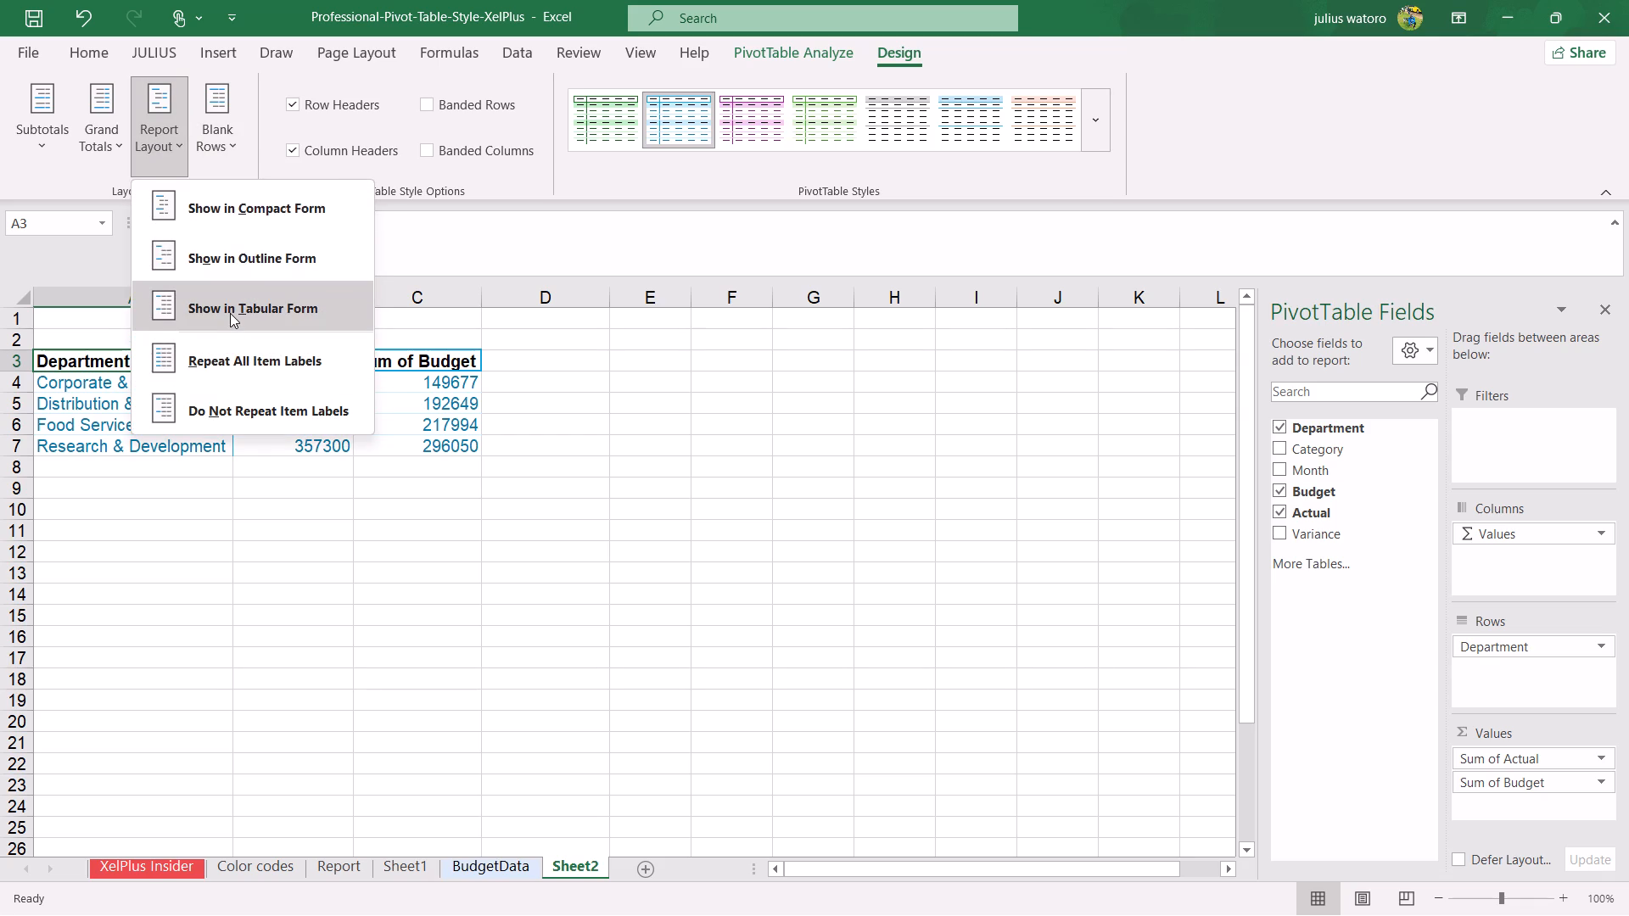
left_click(230, 313)
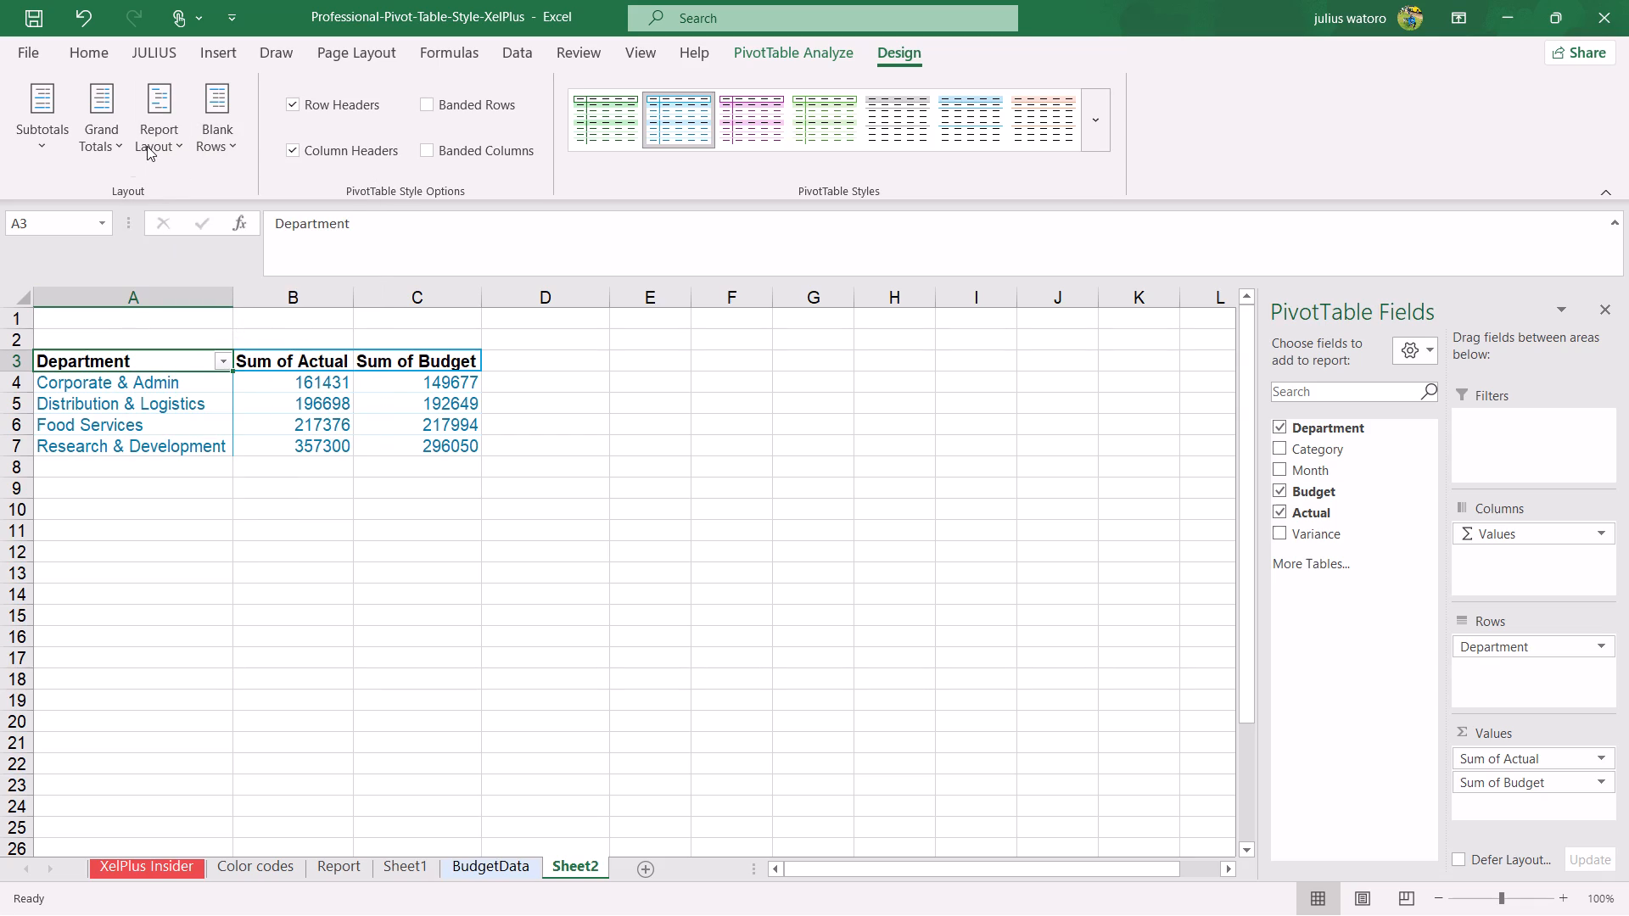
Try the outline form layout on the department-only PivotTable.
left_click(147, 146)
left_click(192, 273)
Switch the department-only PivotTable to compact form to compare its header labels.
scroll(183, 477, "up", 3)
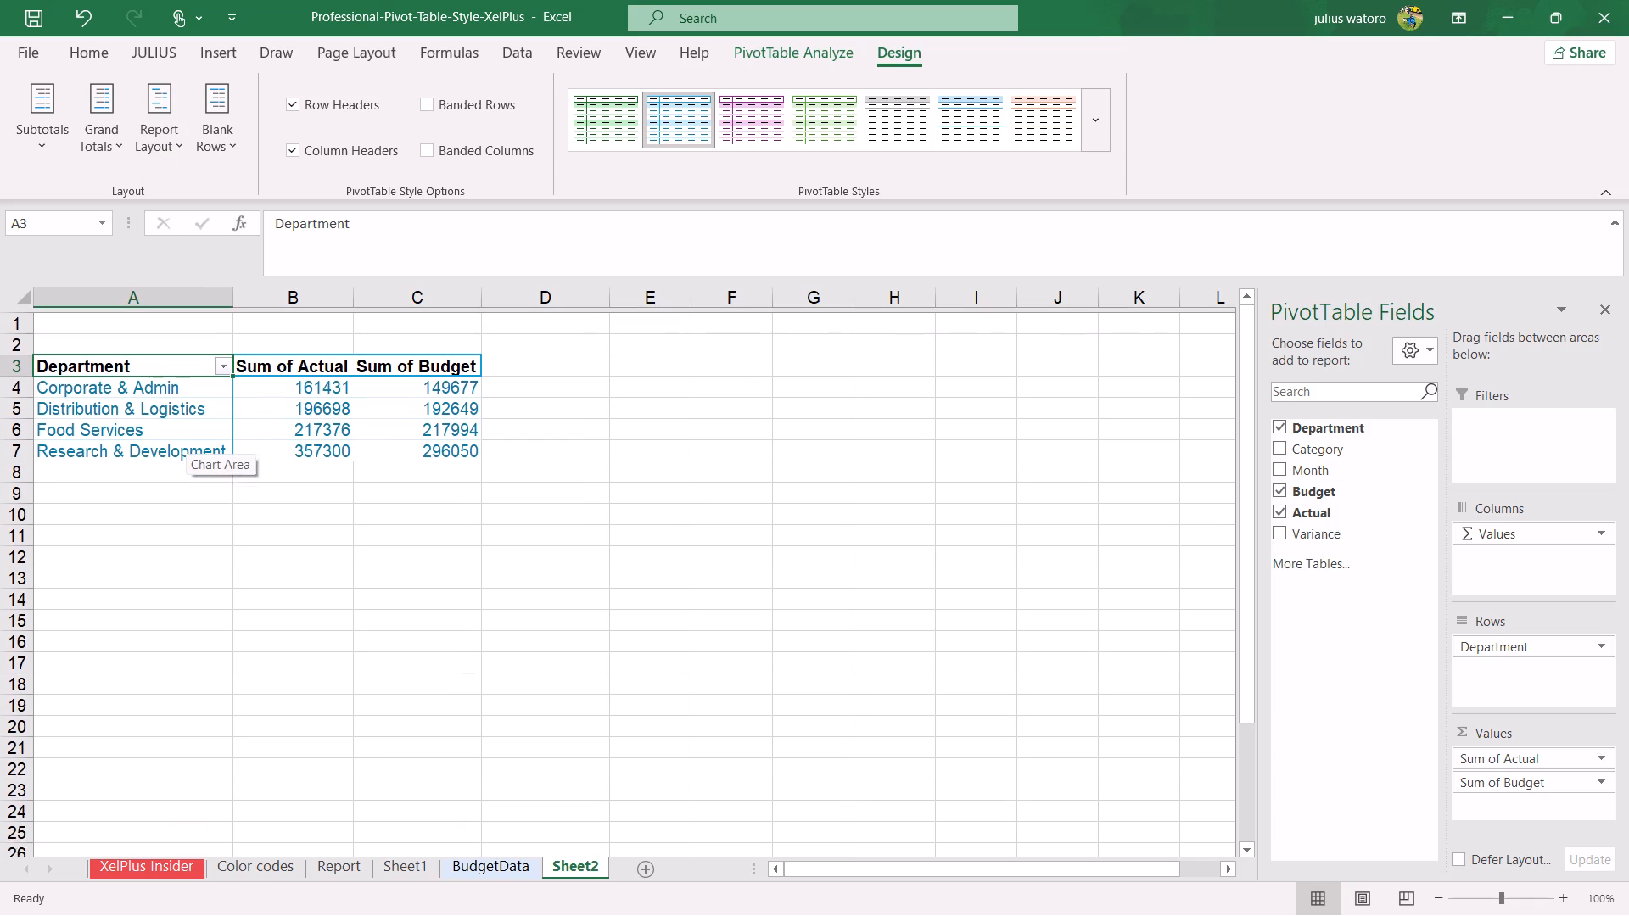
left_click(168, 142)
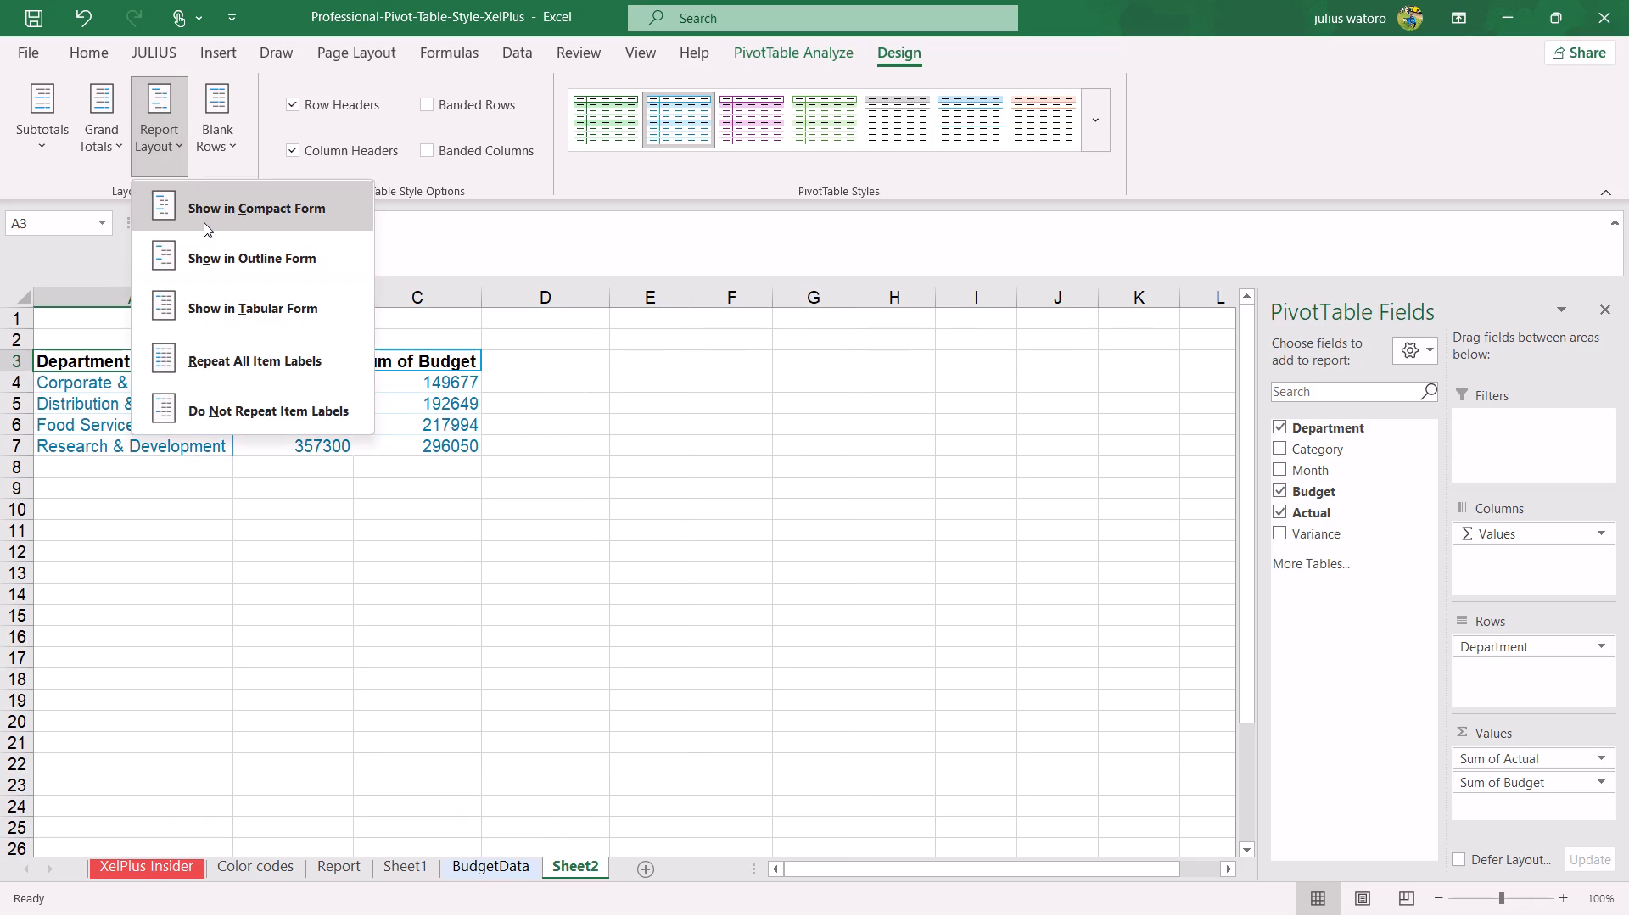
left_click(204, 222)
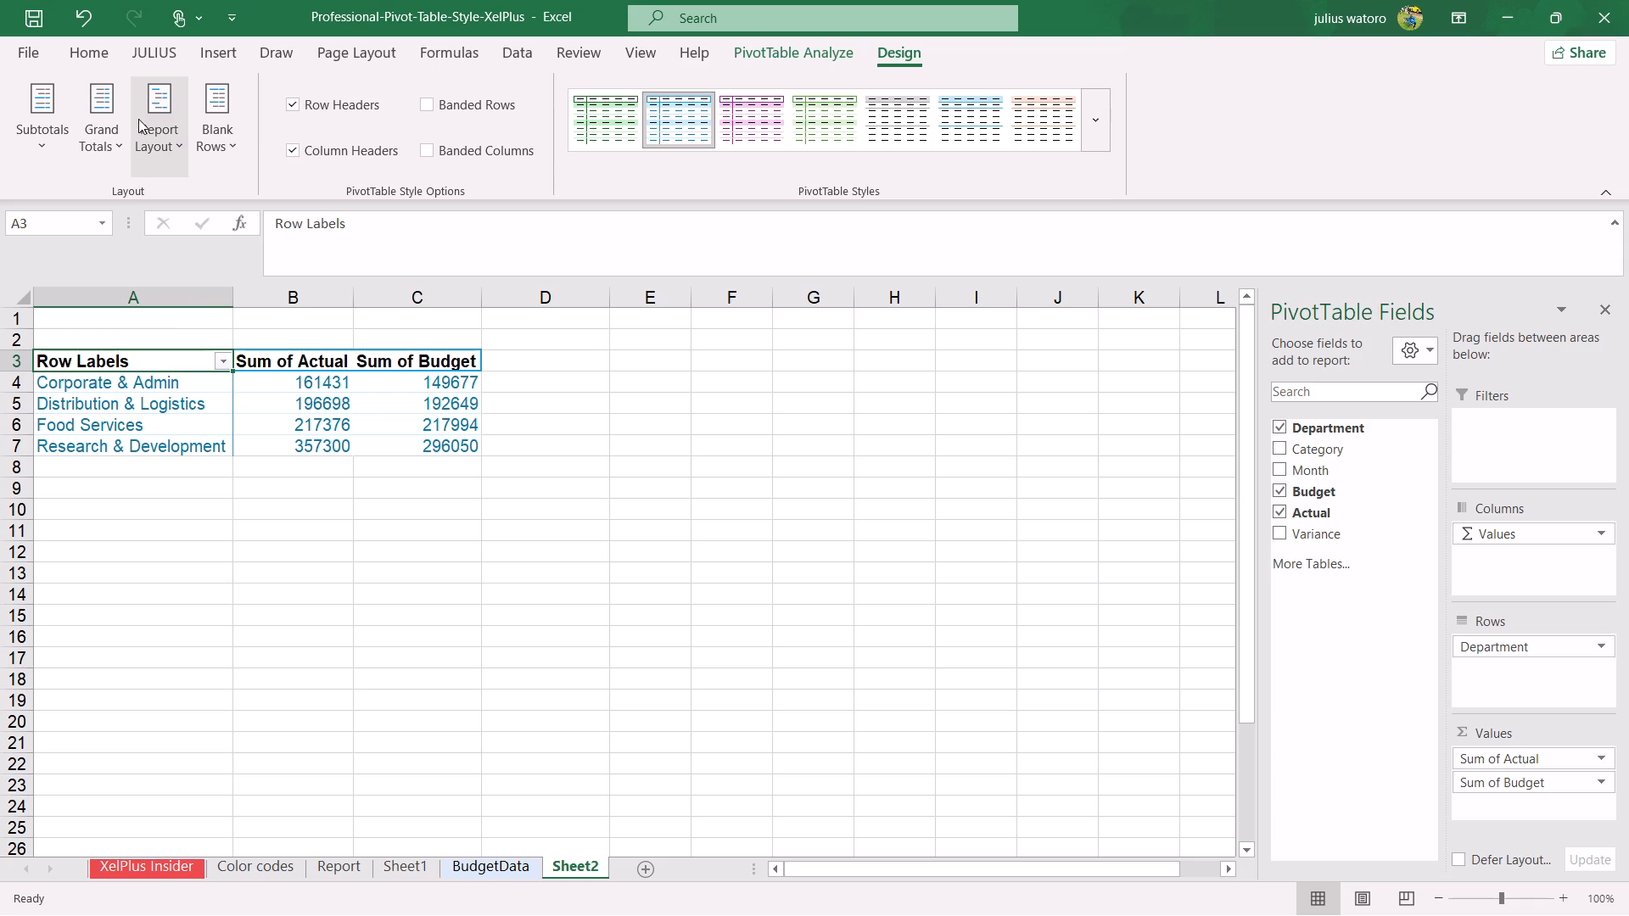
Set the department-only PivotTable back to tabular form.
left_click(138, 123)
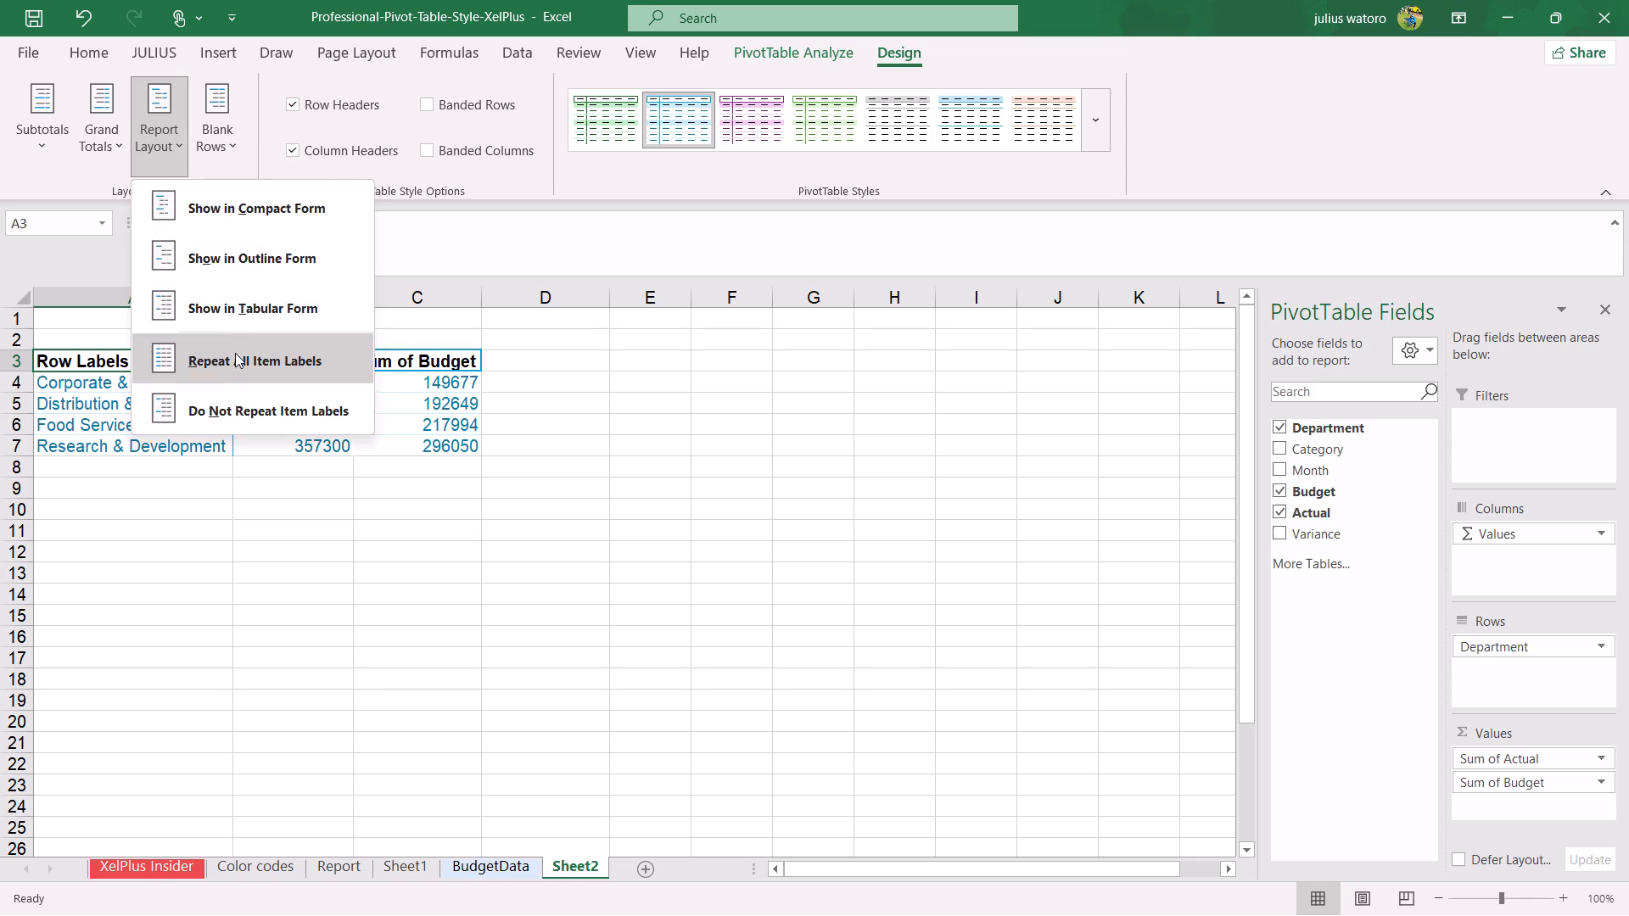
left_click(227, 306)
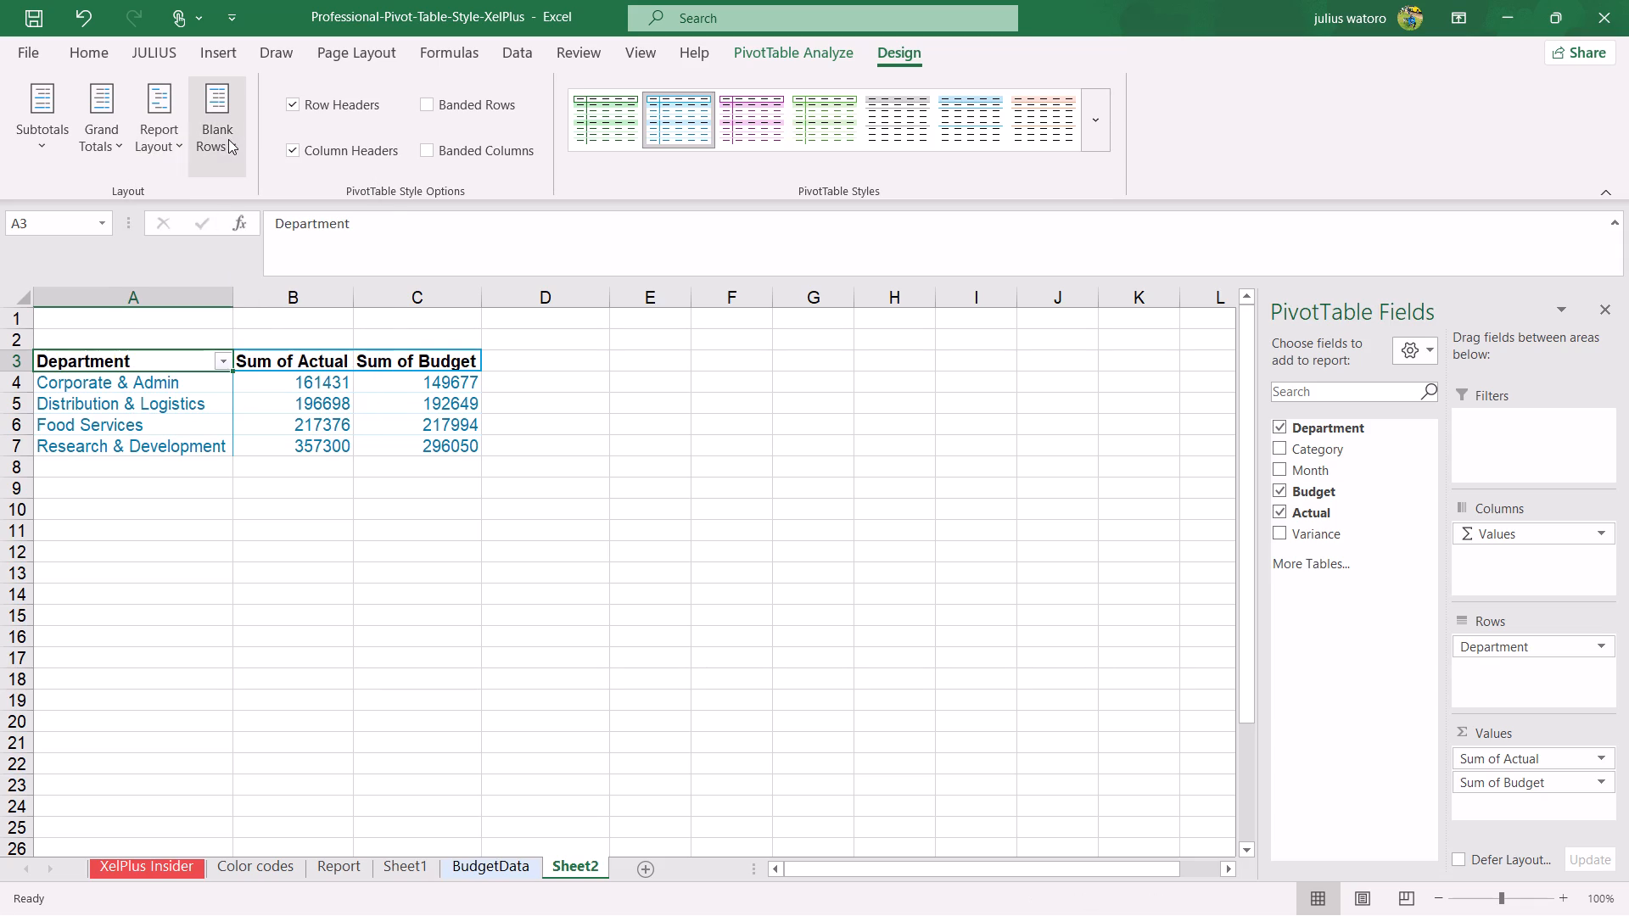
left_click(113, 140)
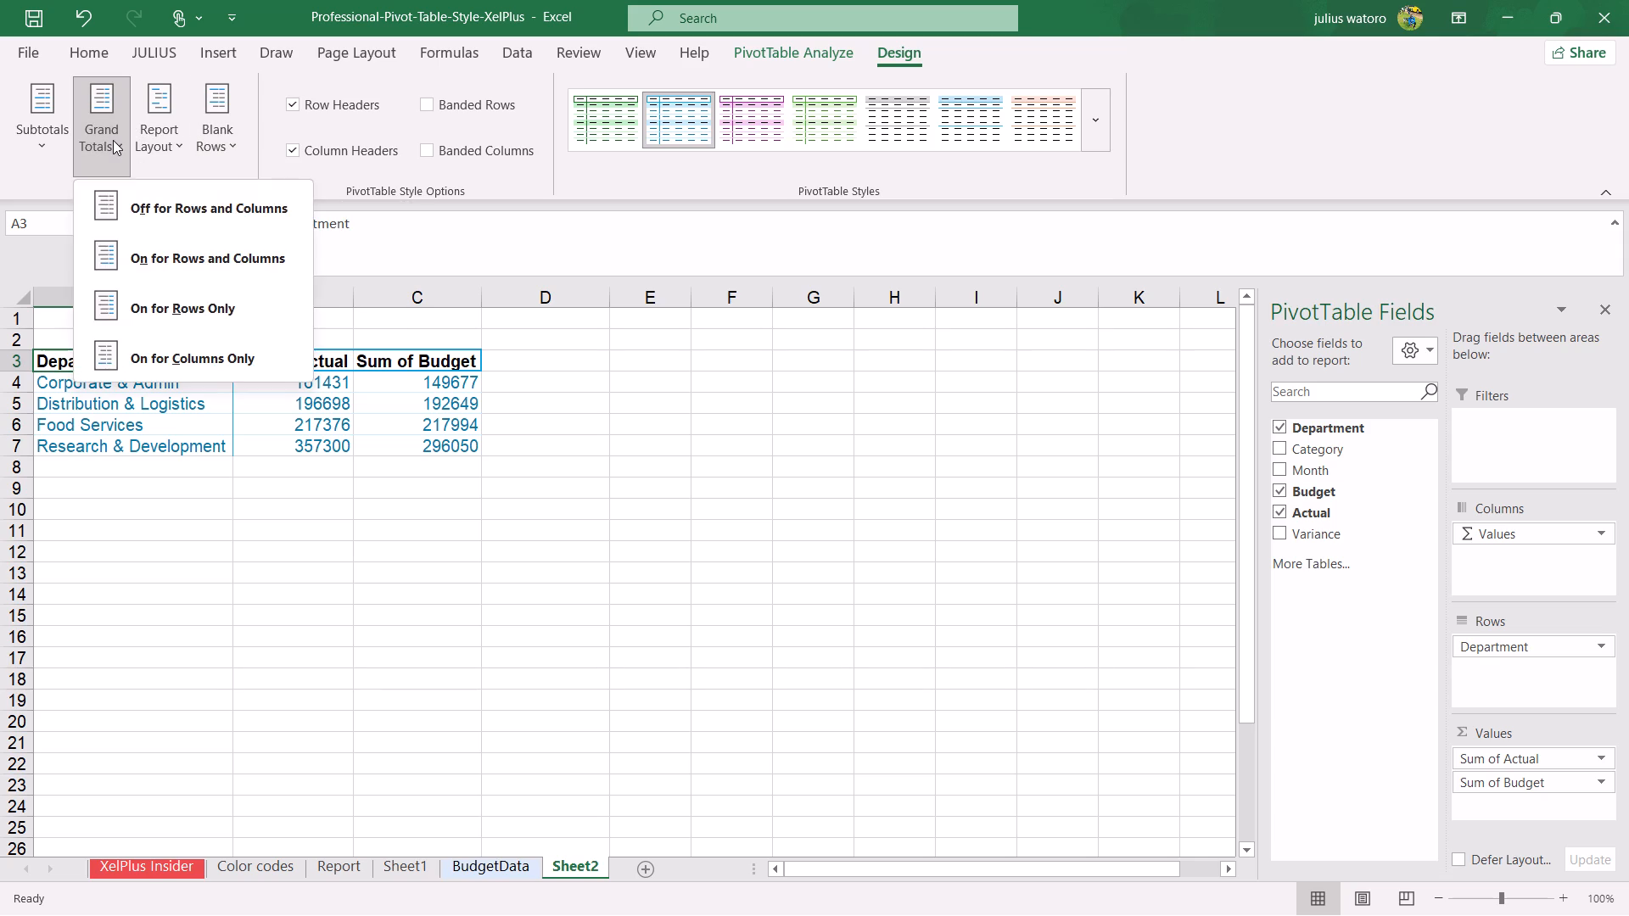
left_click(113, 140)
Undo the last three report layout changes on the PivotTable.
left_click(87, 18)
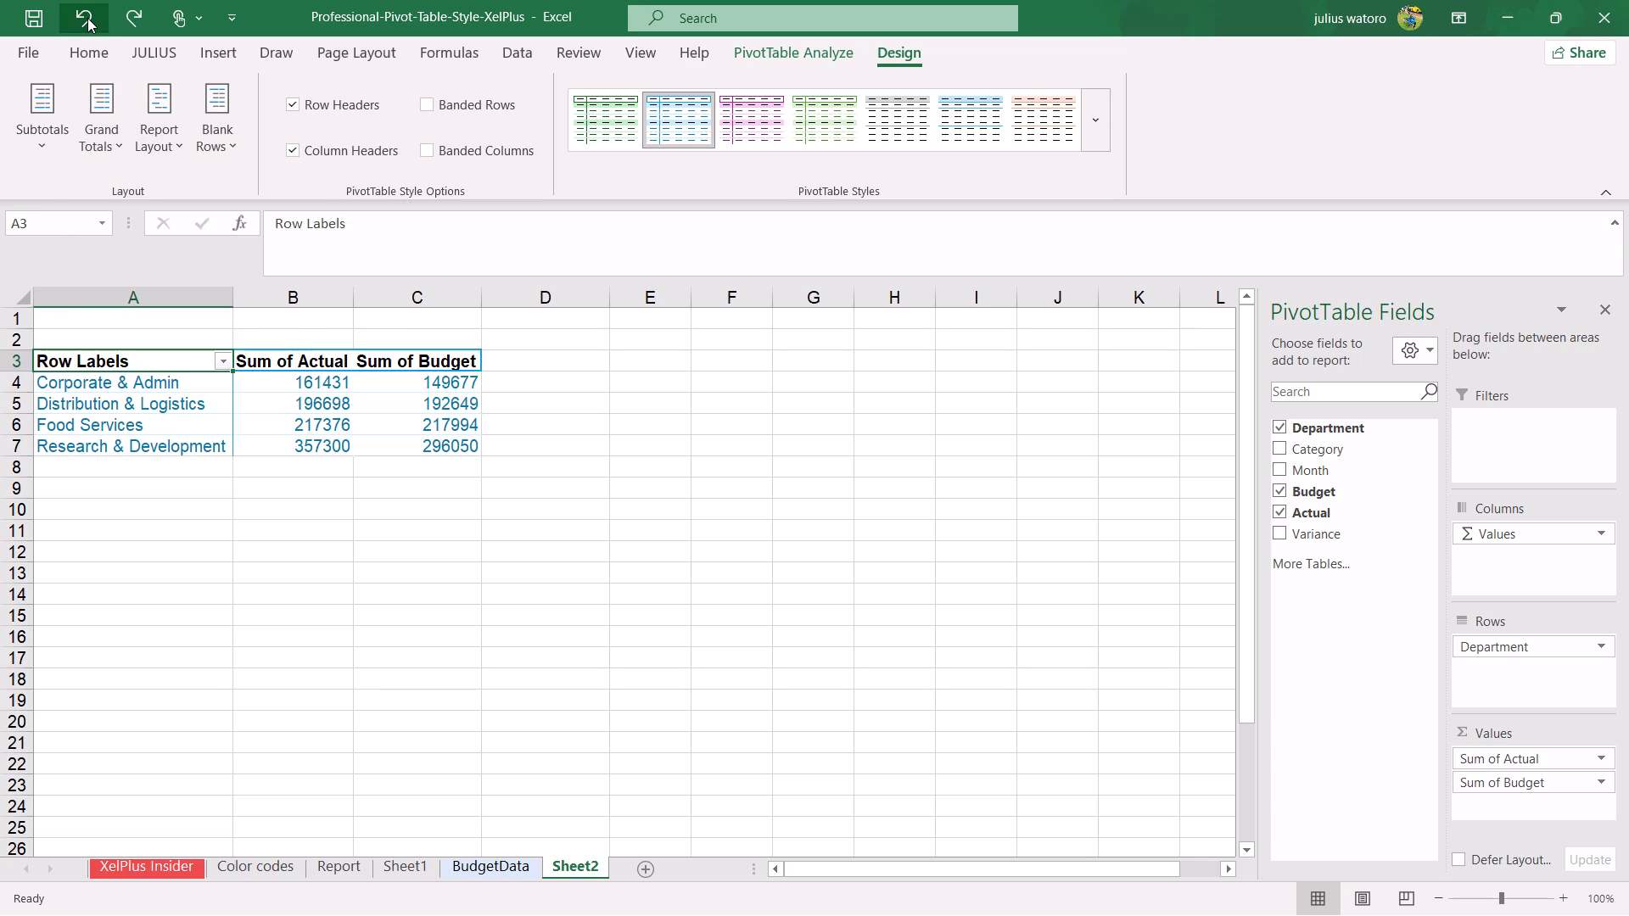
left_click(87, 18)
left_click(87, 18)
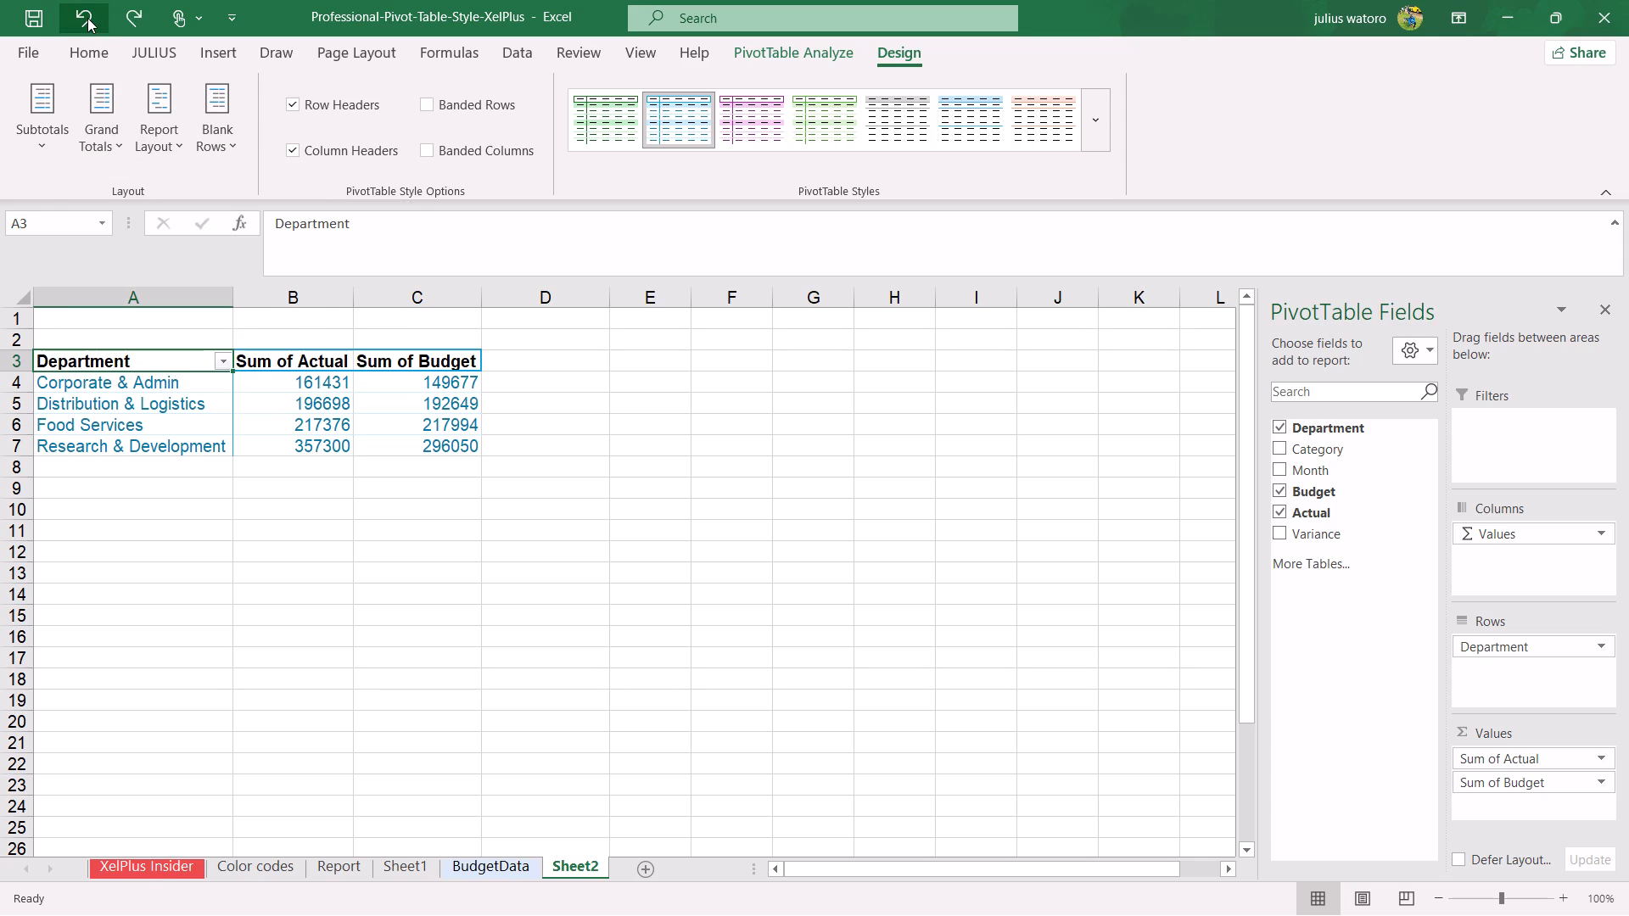
Add the Month field back to the PivotTable's rows beneath Department.
left_click(1280, 469)
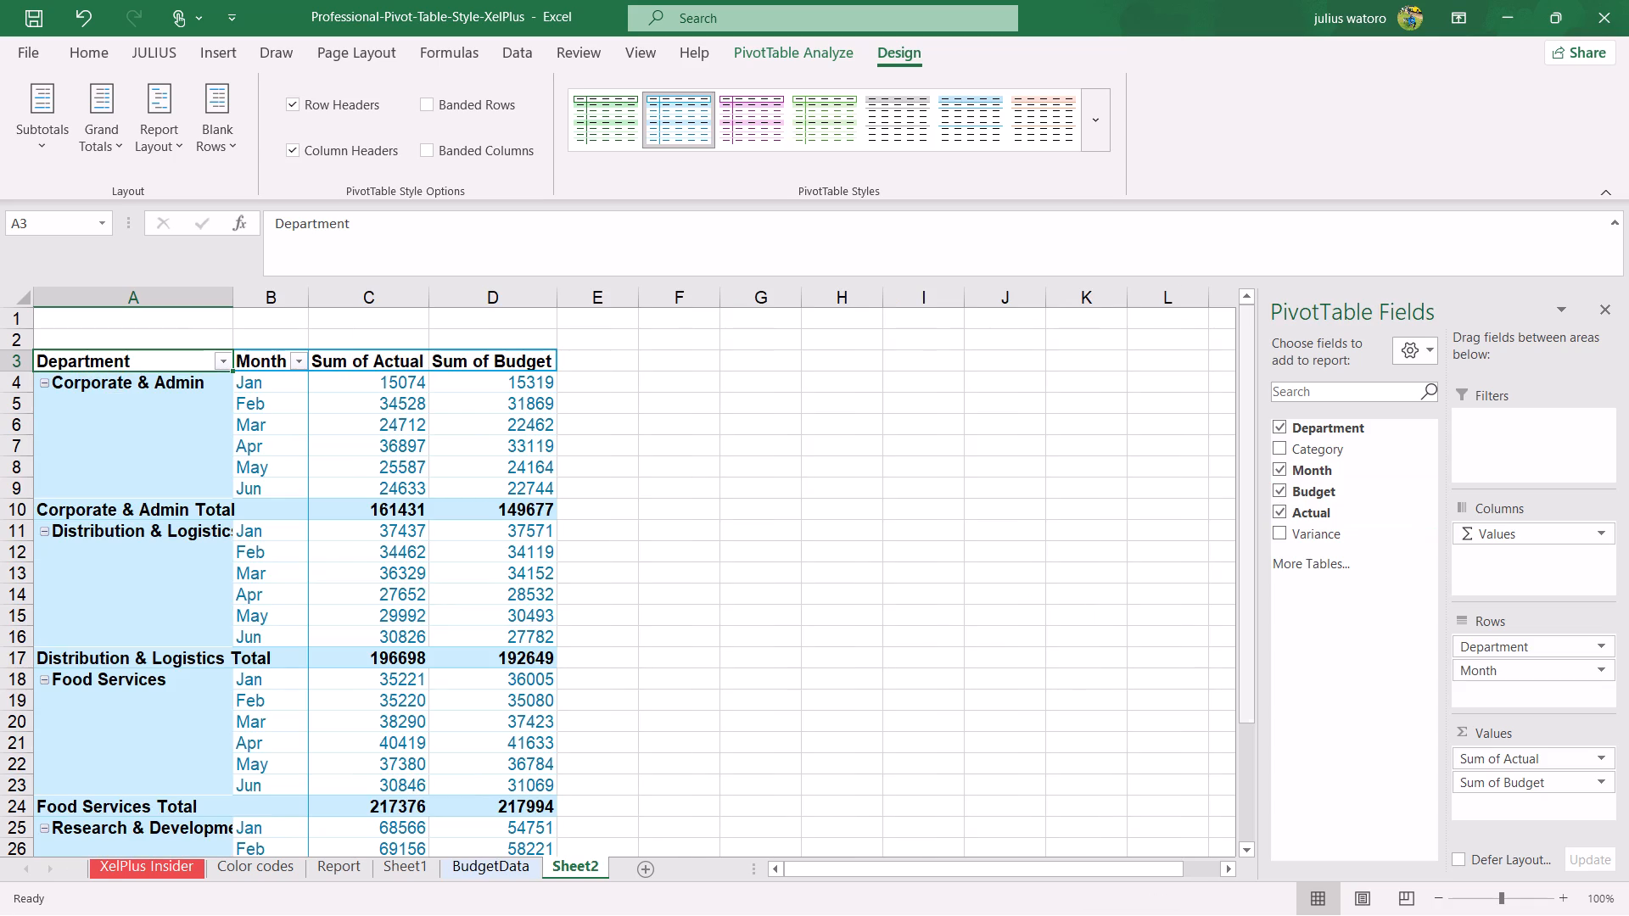
Insert a blank line after each department group in the PivotTable.
left_click(398, 579)
scroll(398, 579, "down", 2)
scroll(398, 579, "up", 1)
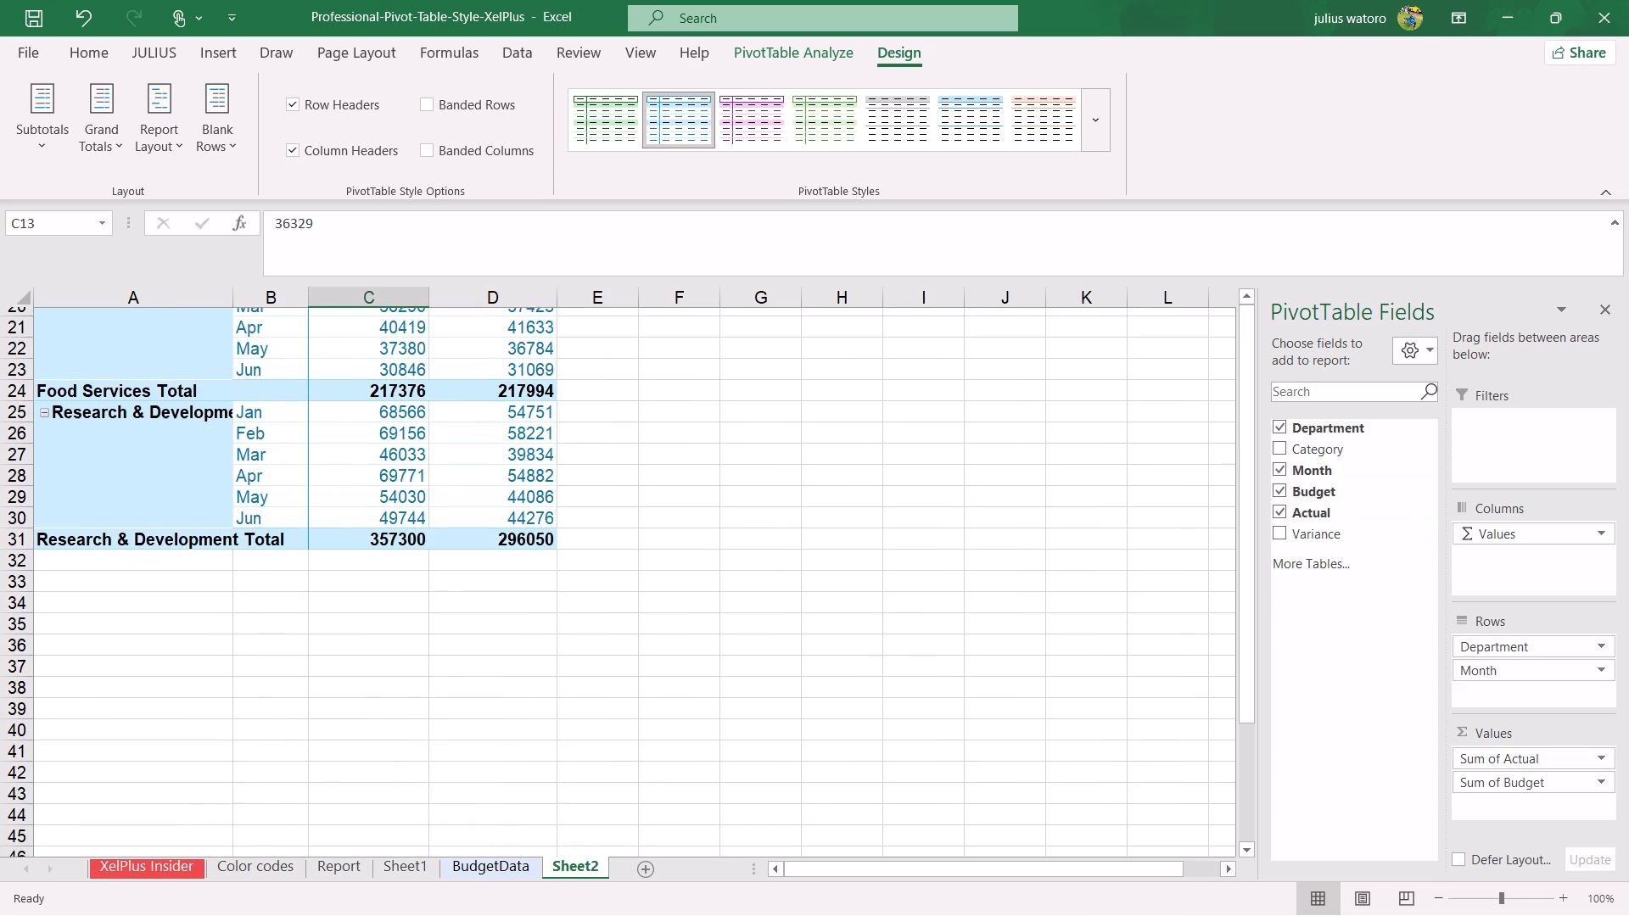
scroll(398, 579, "up", 1)
left_click(220, 146)
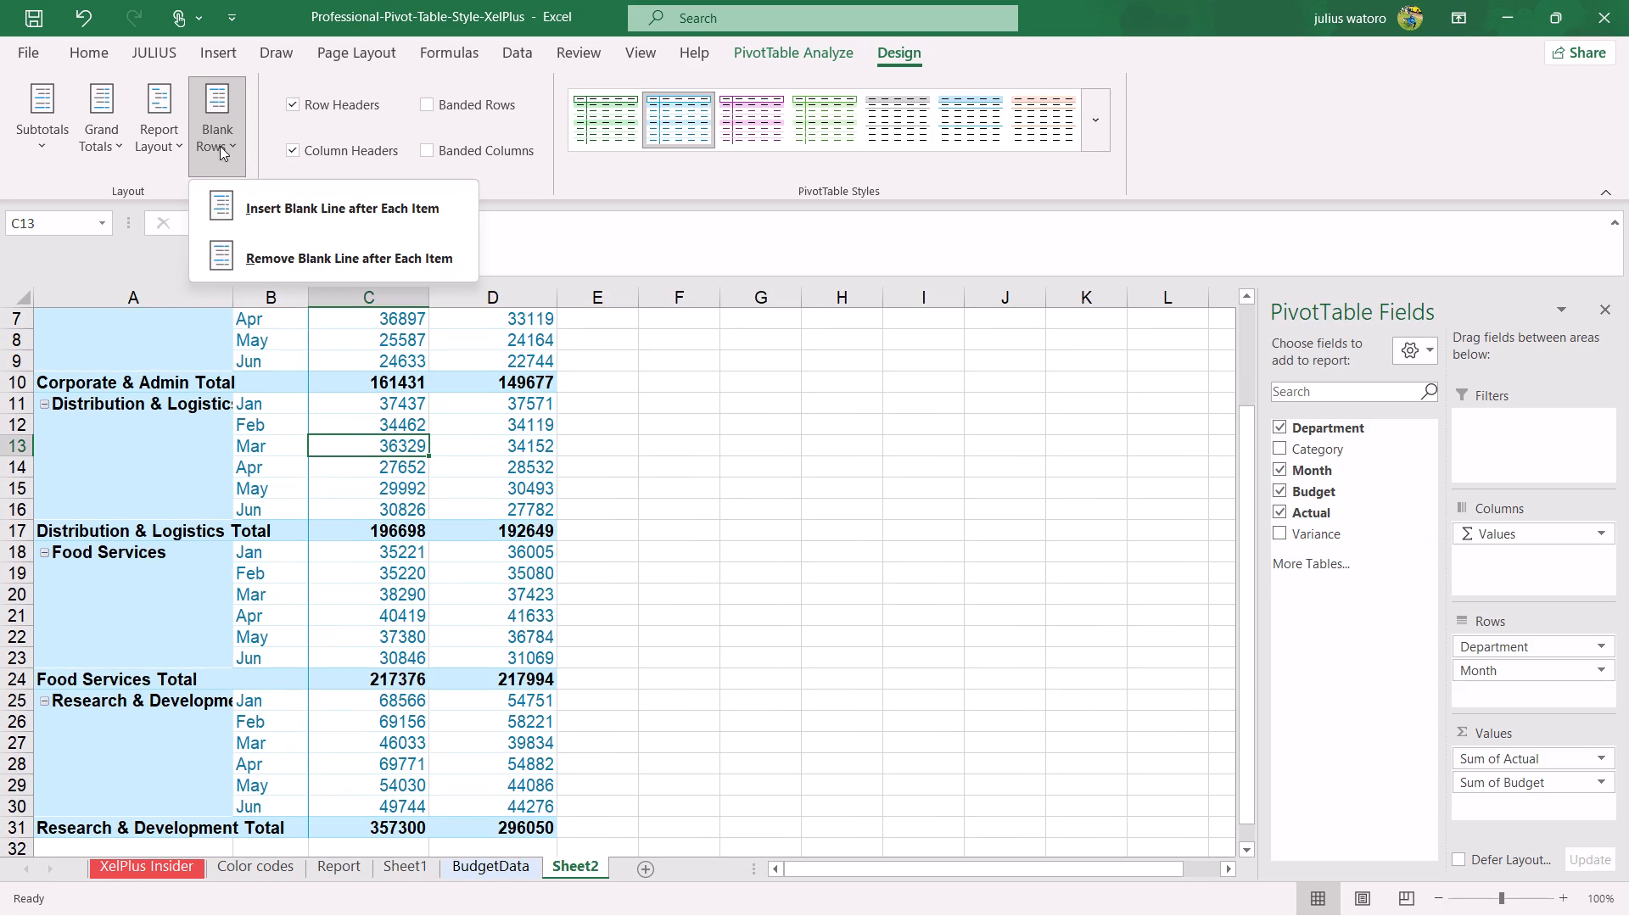
left_click(266, 206)
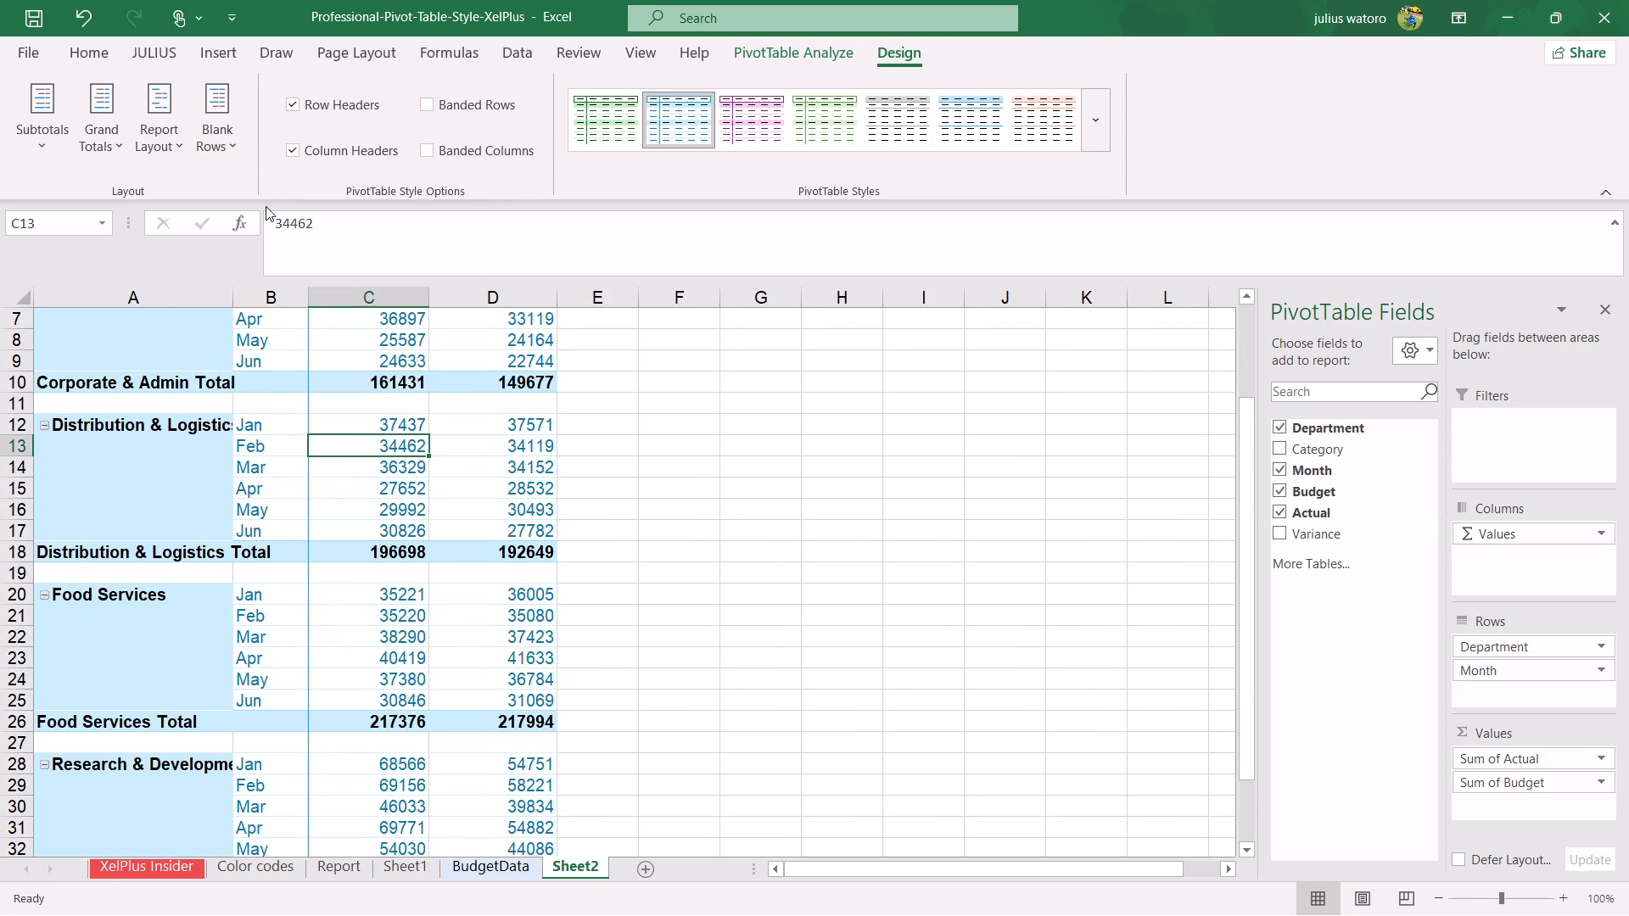
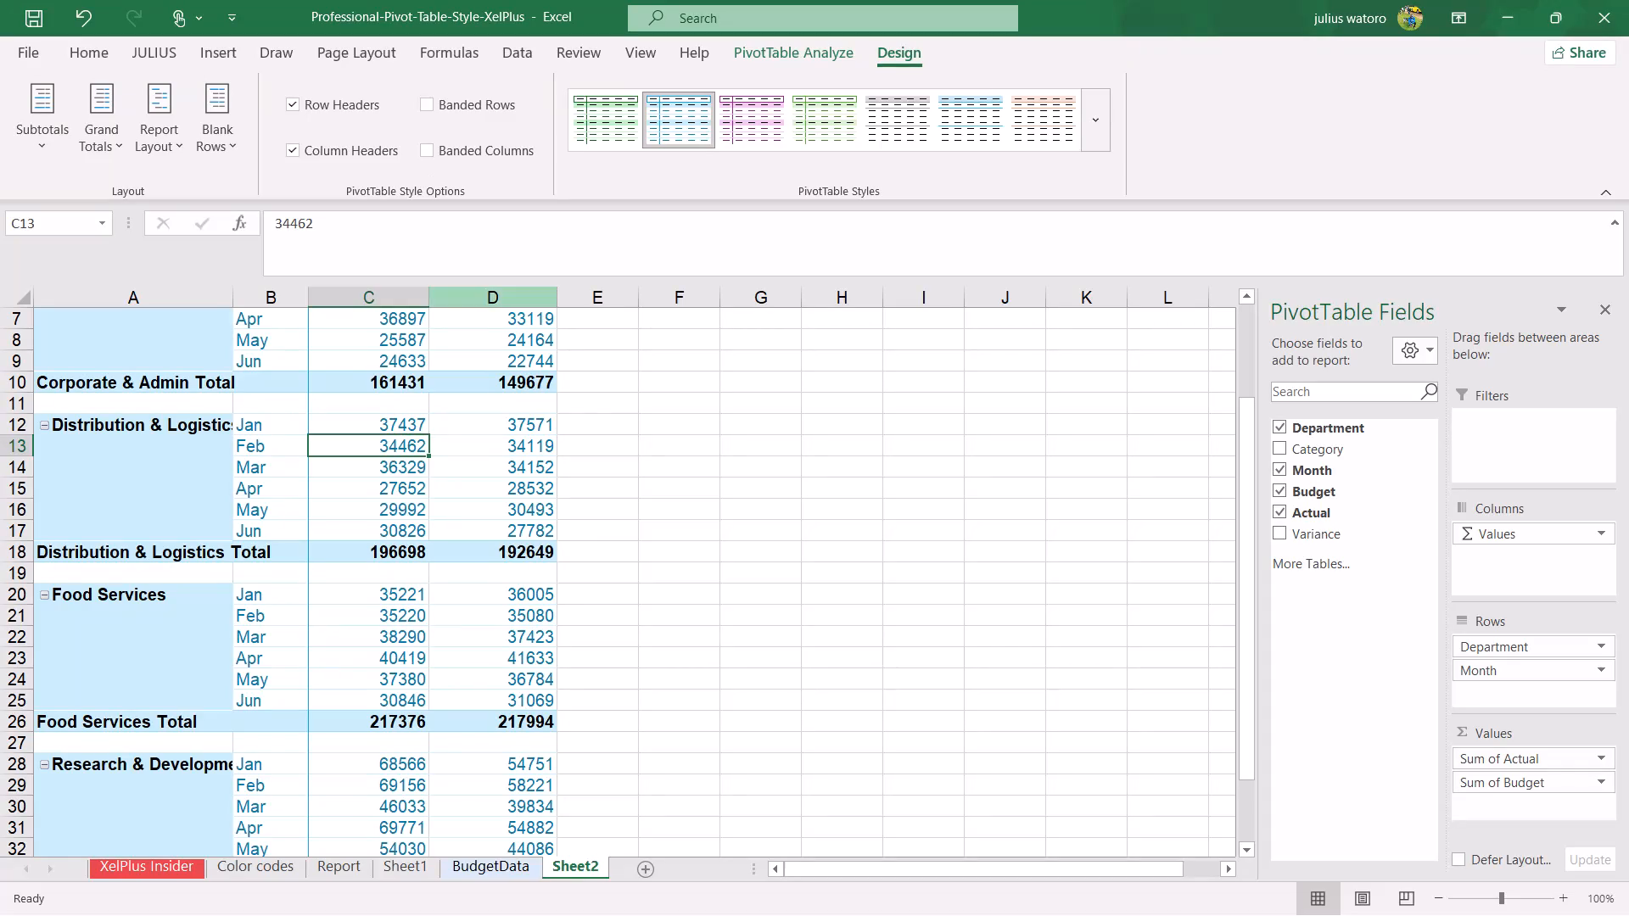
Insert a 3-D pie PivotChart based on the PivotTable and place it beside the table, over about columns F to K from row 3.
left_click(531, 508)
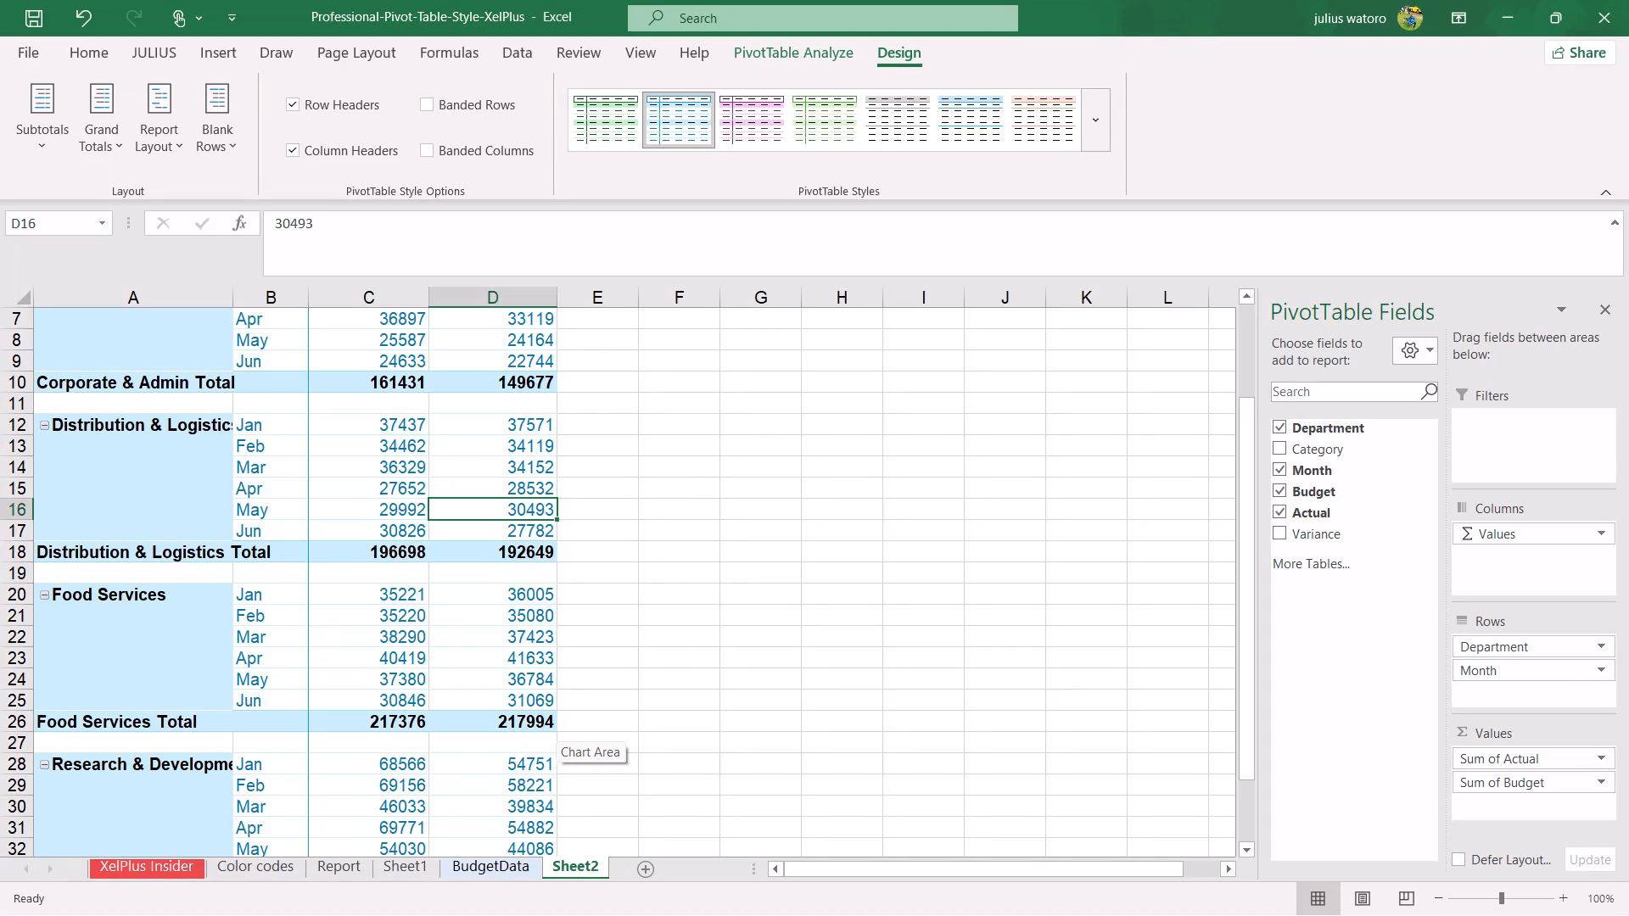
left_click(234, 48)
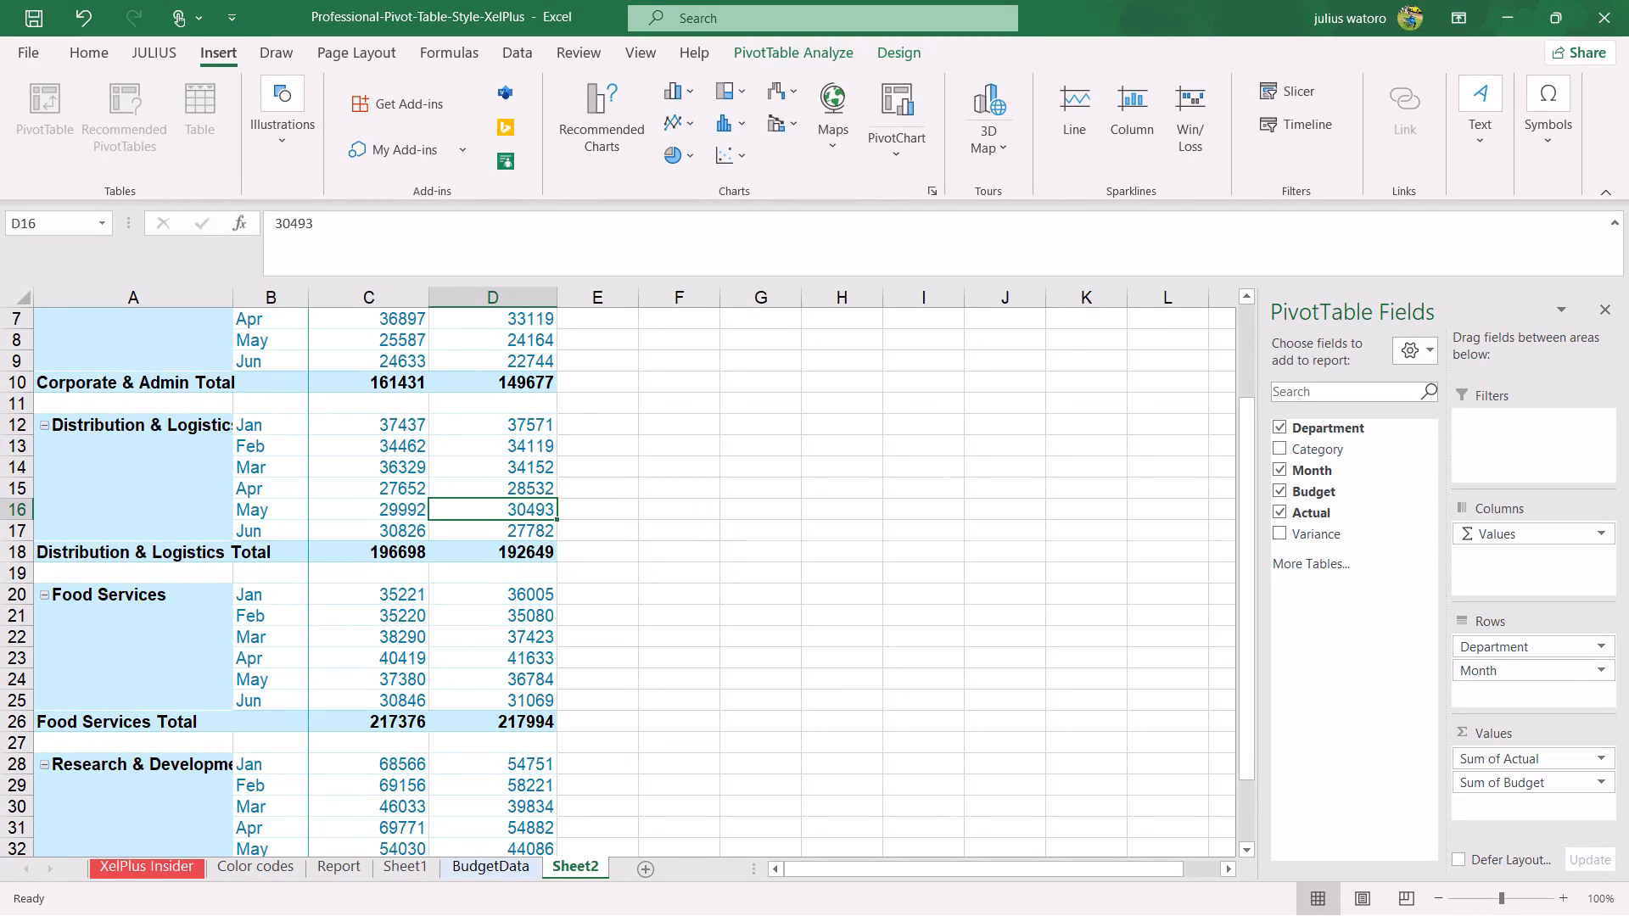
scroll(409, 481, "up", 4)
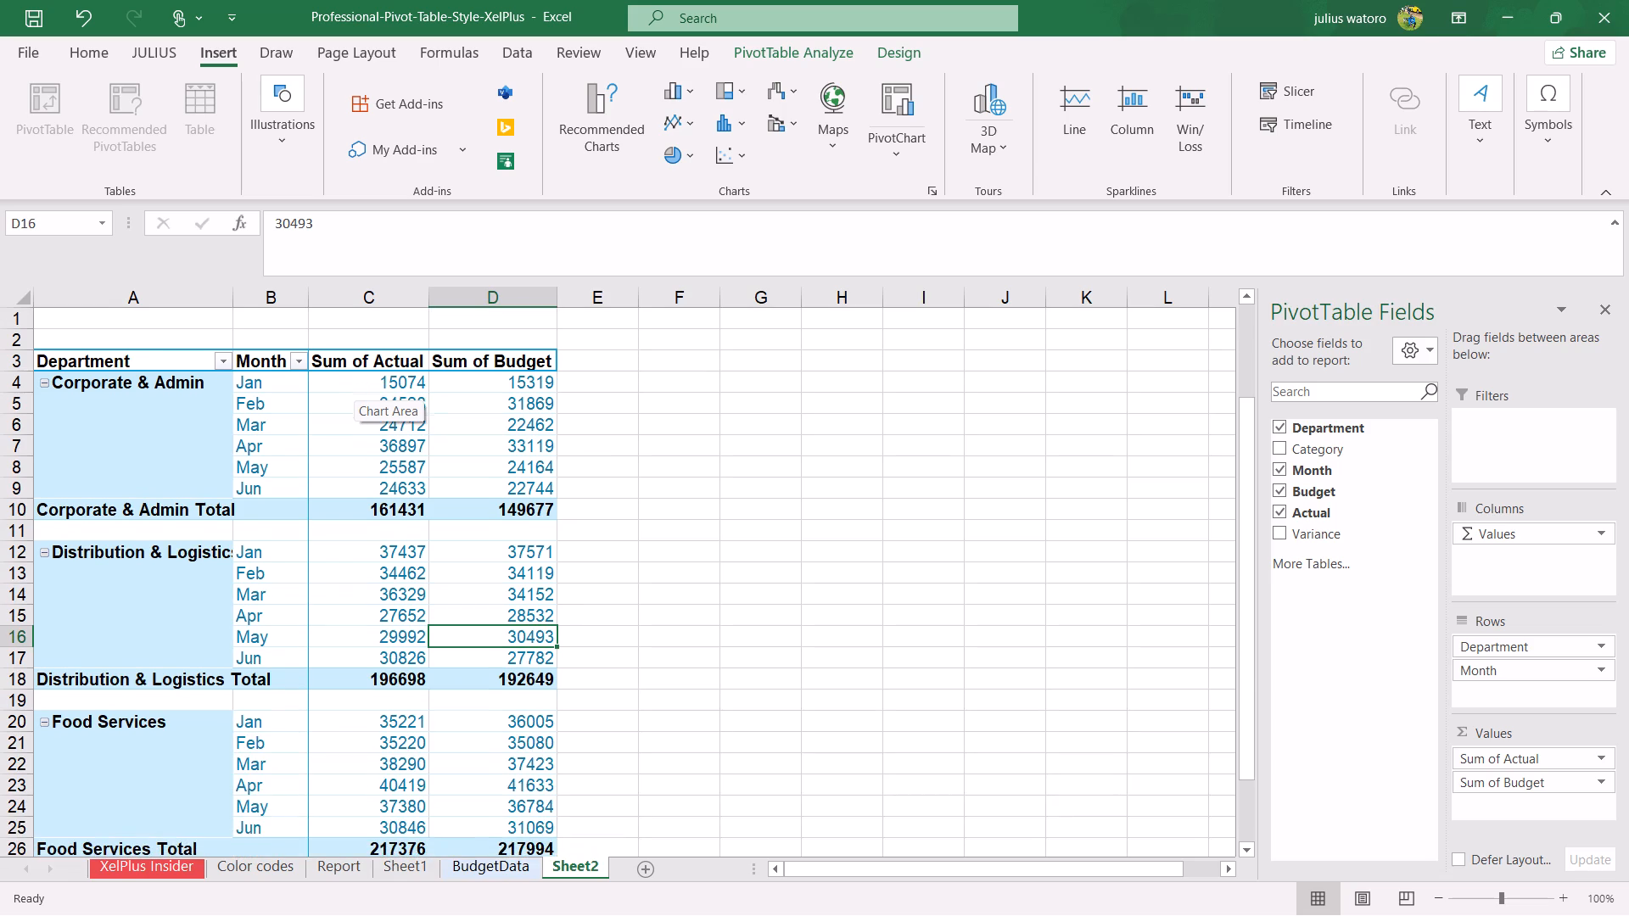
left_click(278, 428)
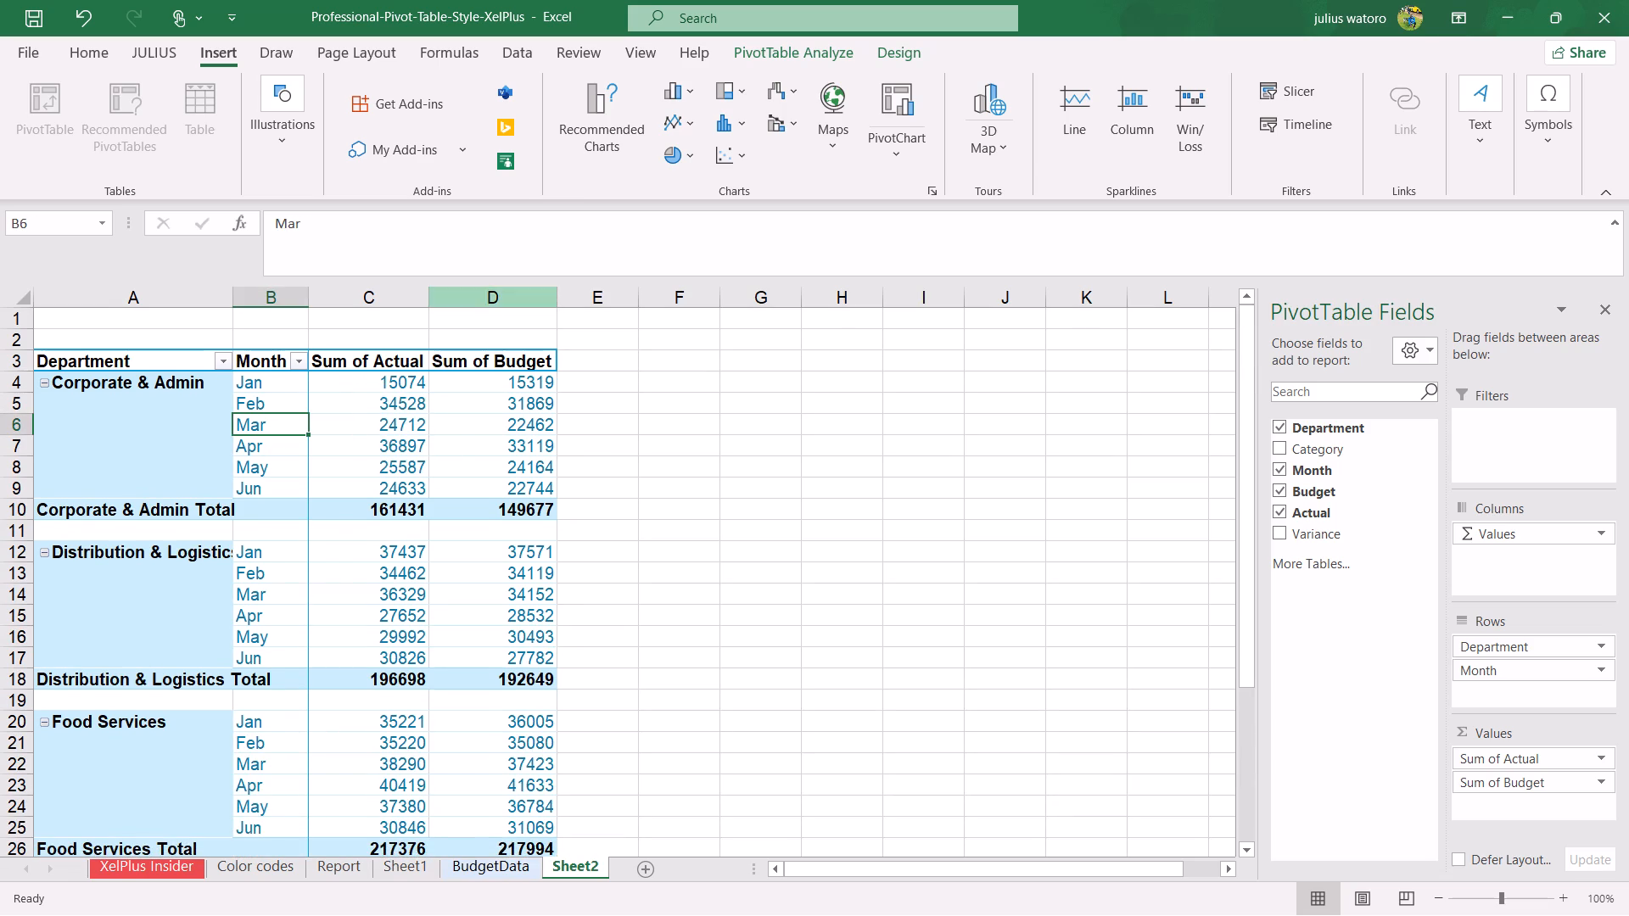
left_click(666, 159)
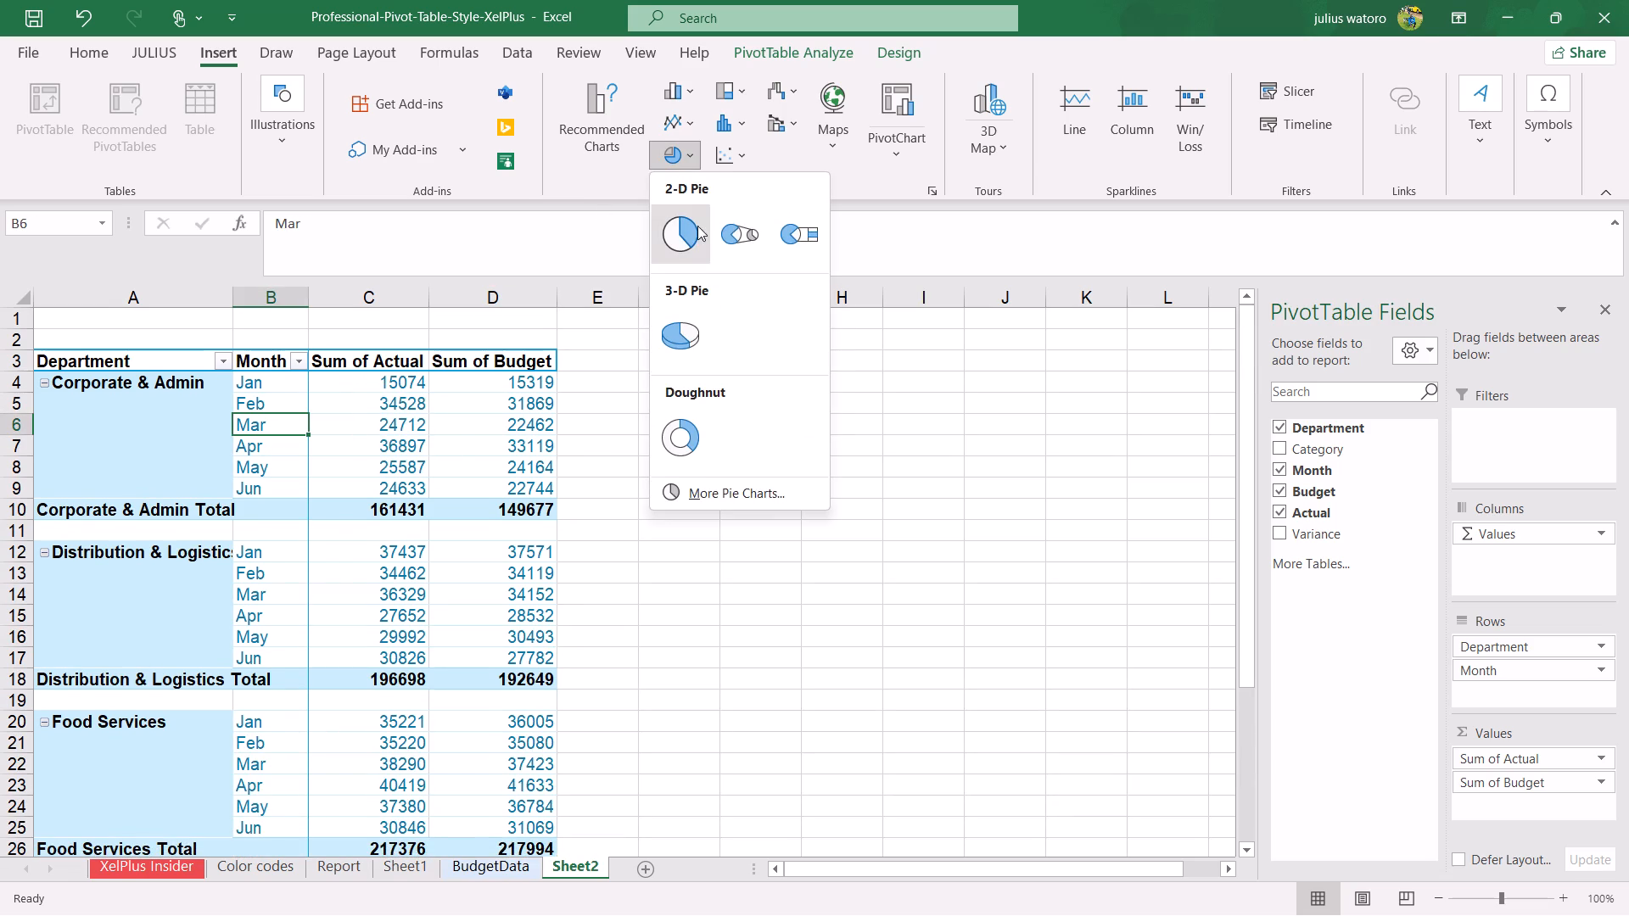
left_click(700, 333)
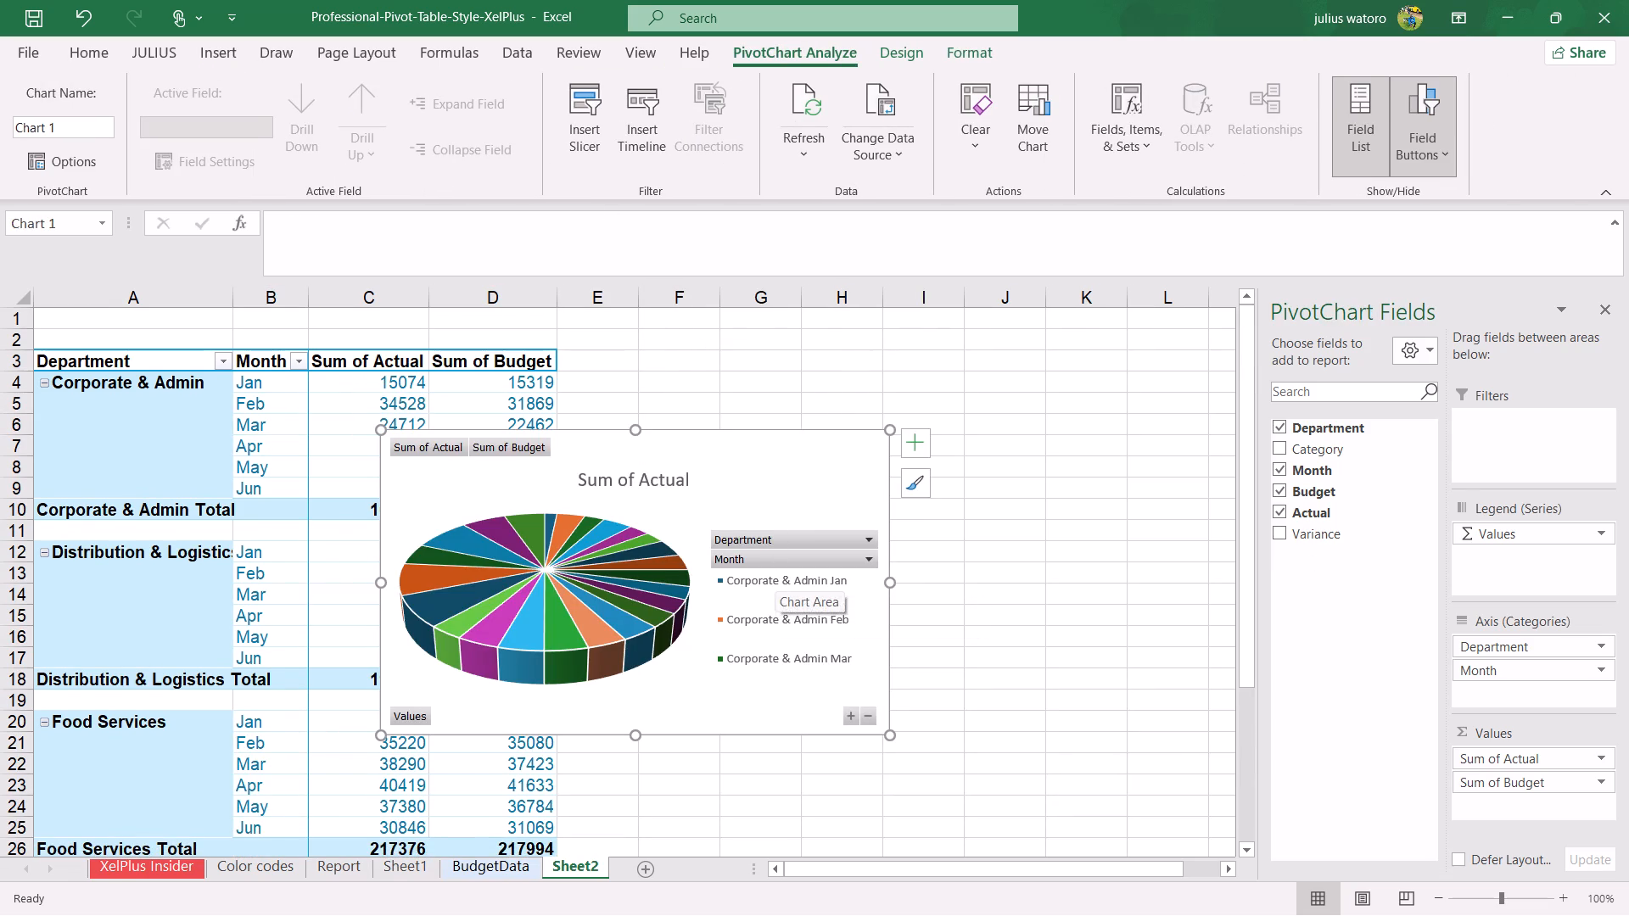
left_click_drag(792, 494, 1039, 405)
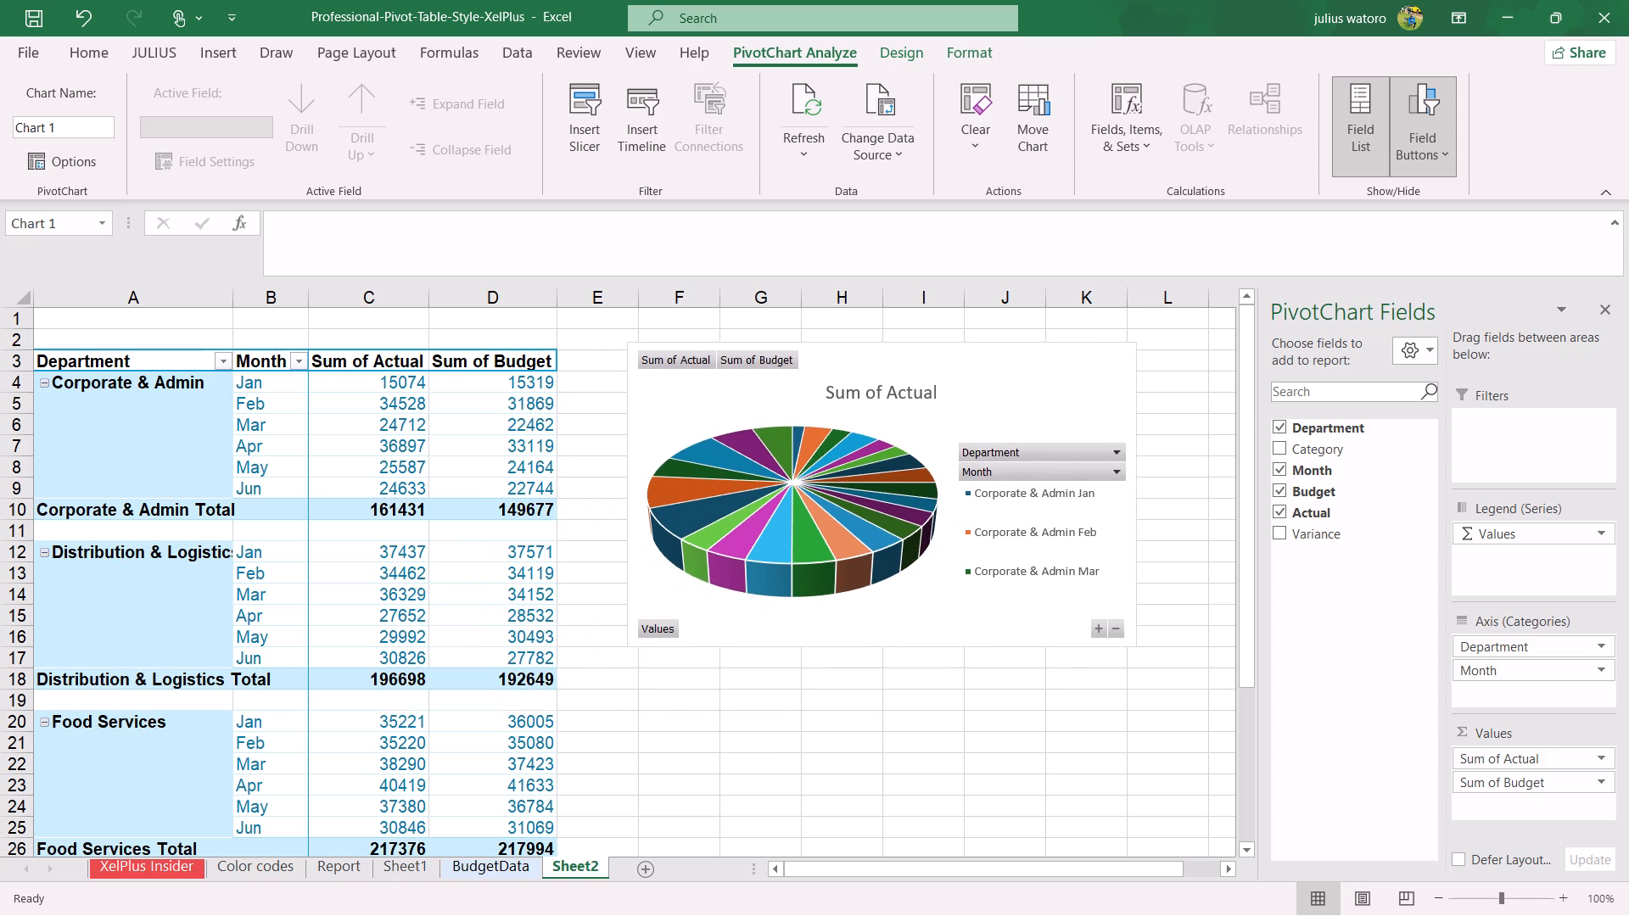
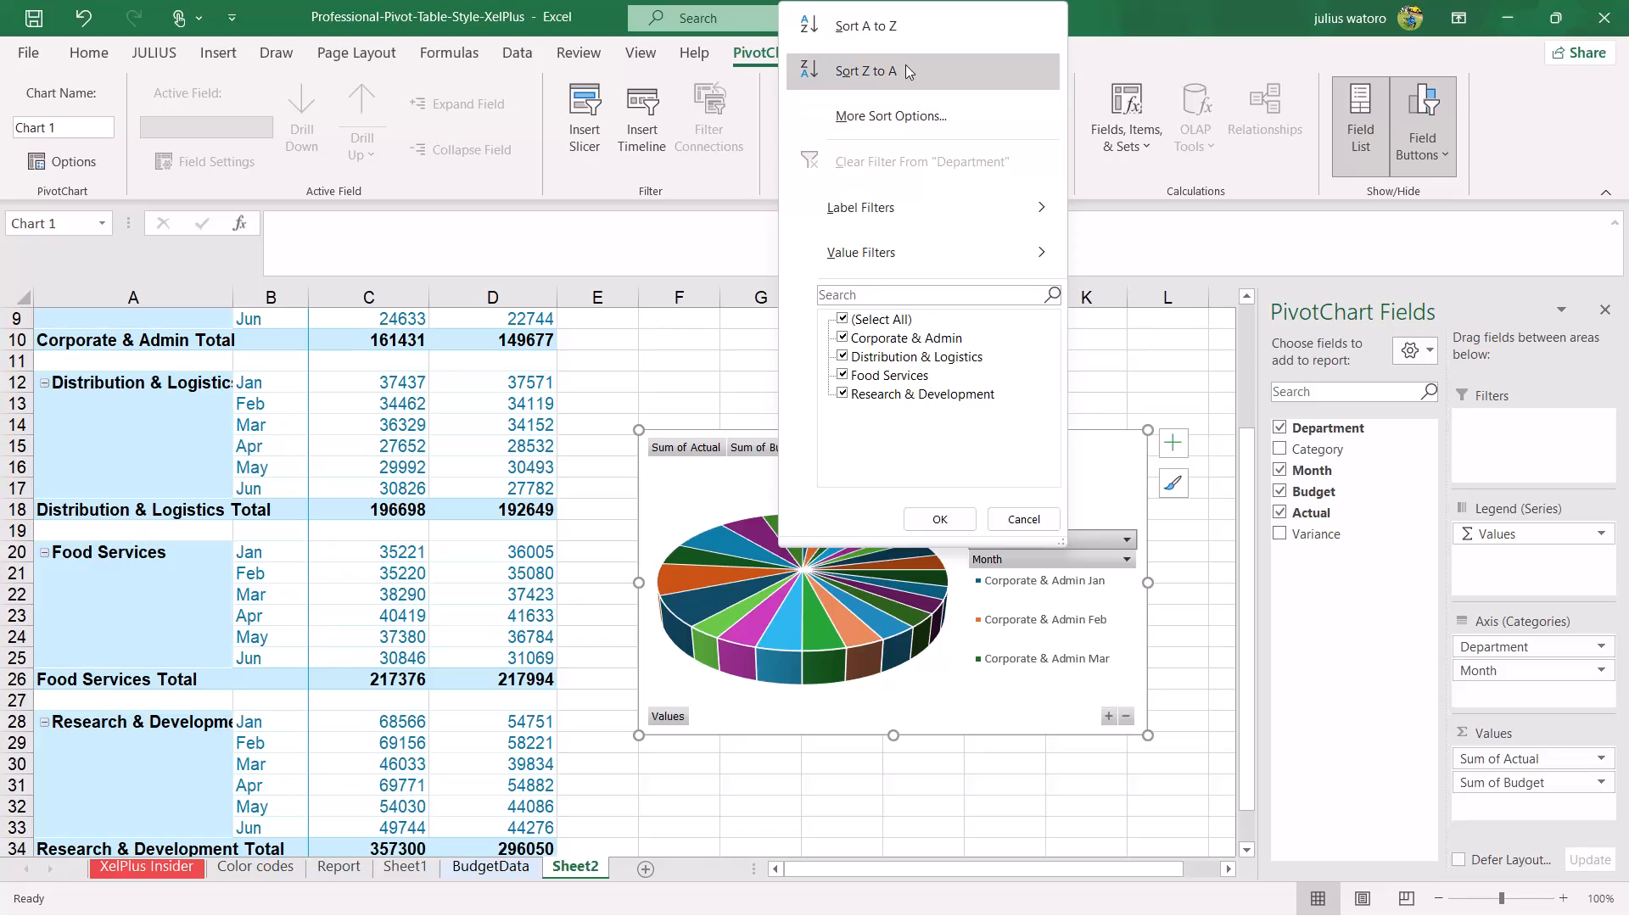
Sort the Department field of the PivotChart in ascending order, A to Z.
left_click(878, 24)
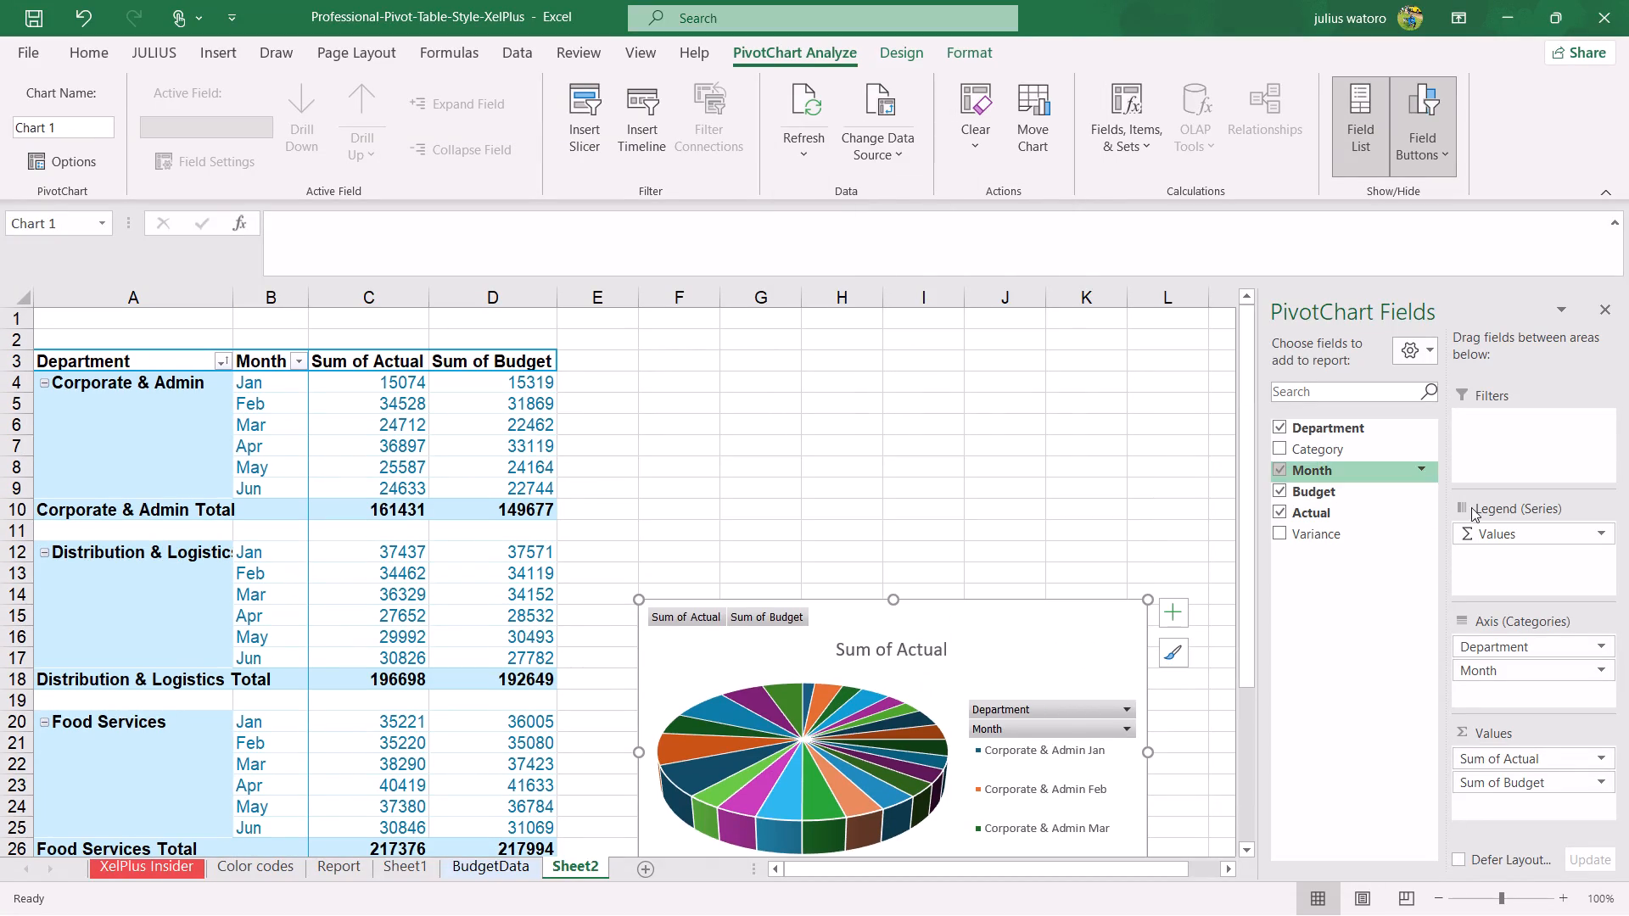
Remove the Month field from the PivotChart so the pie and table summarise Actual and Budget by Department only.
left_click(1314, 479)
left_click(1279, 466)
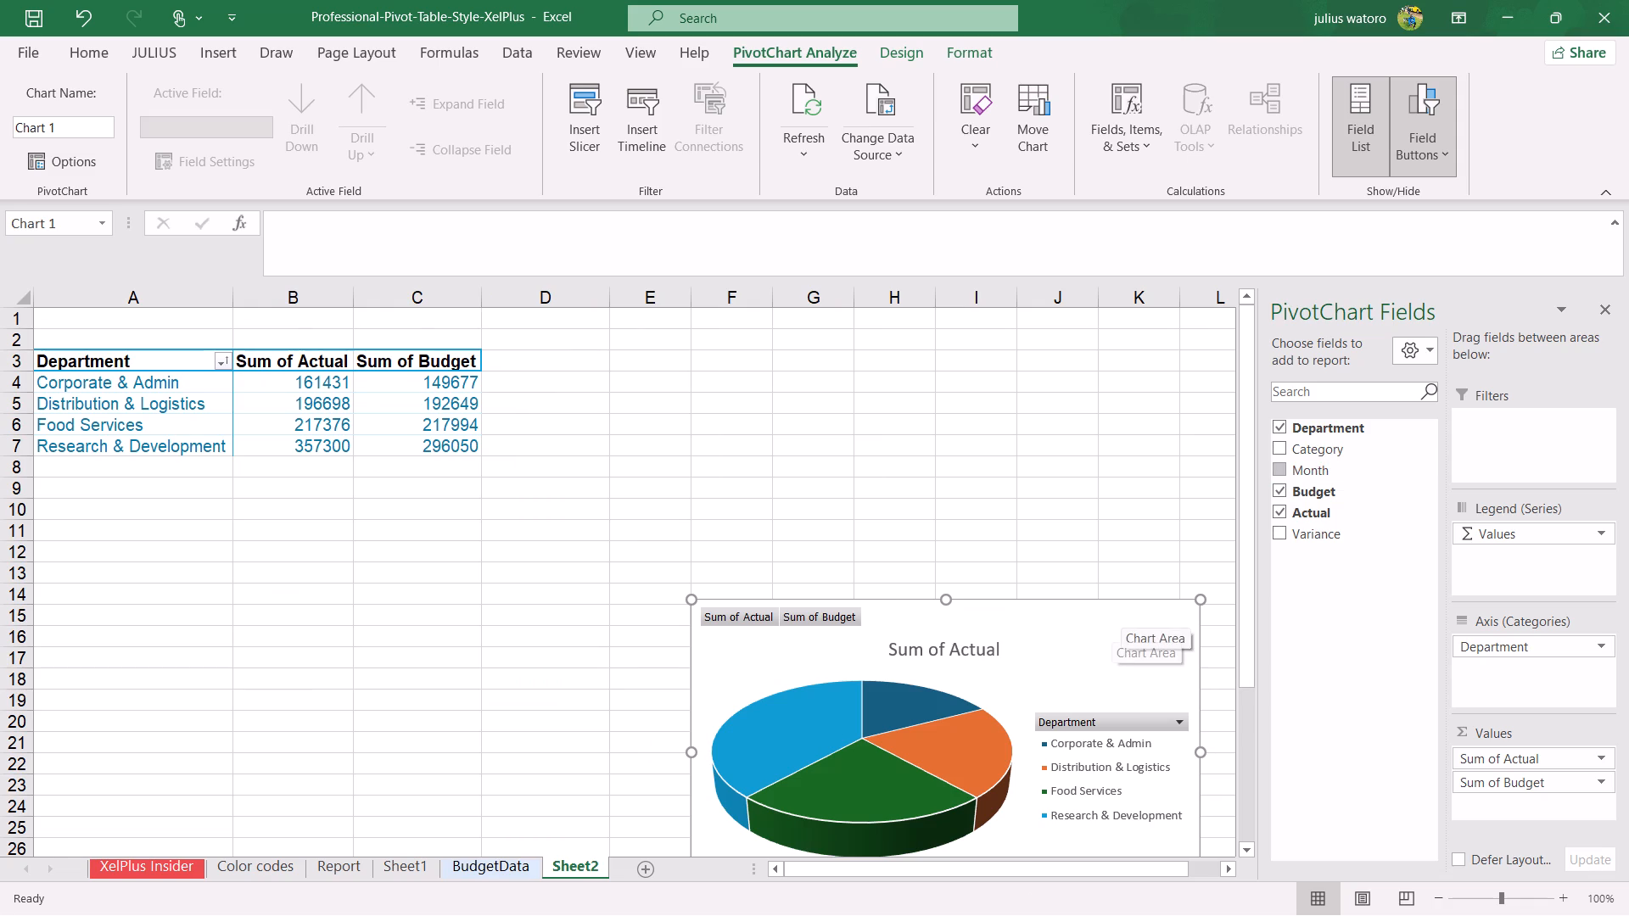
scroll(1071, 739, "down", 1)
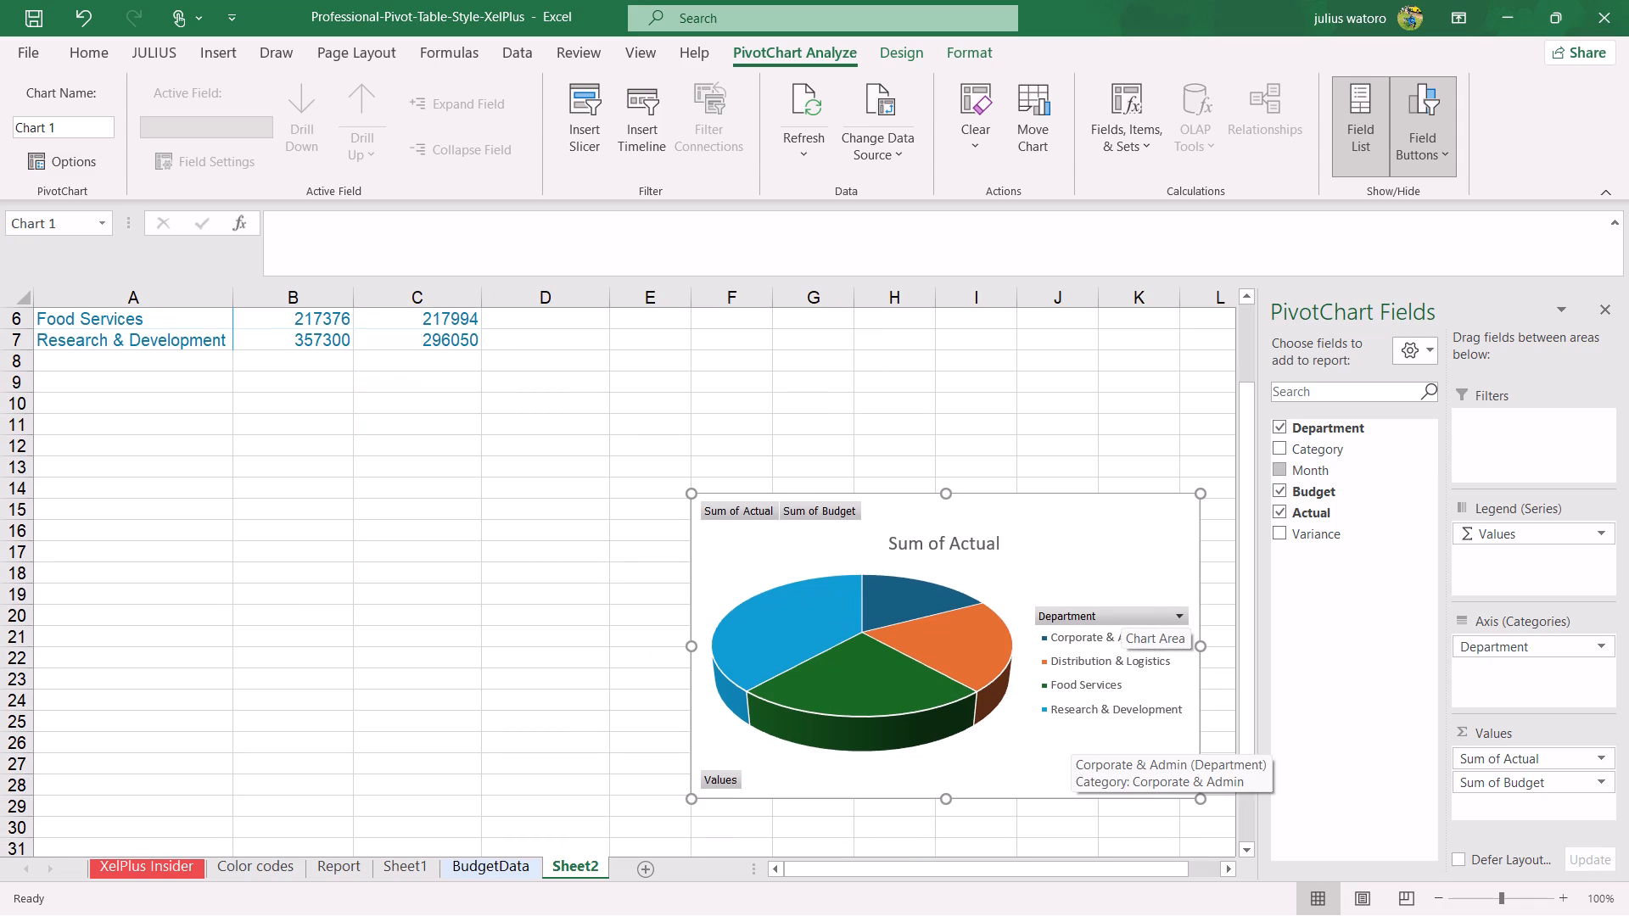
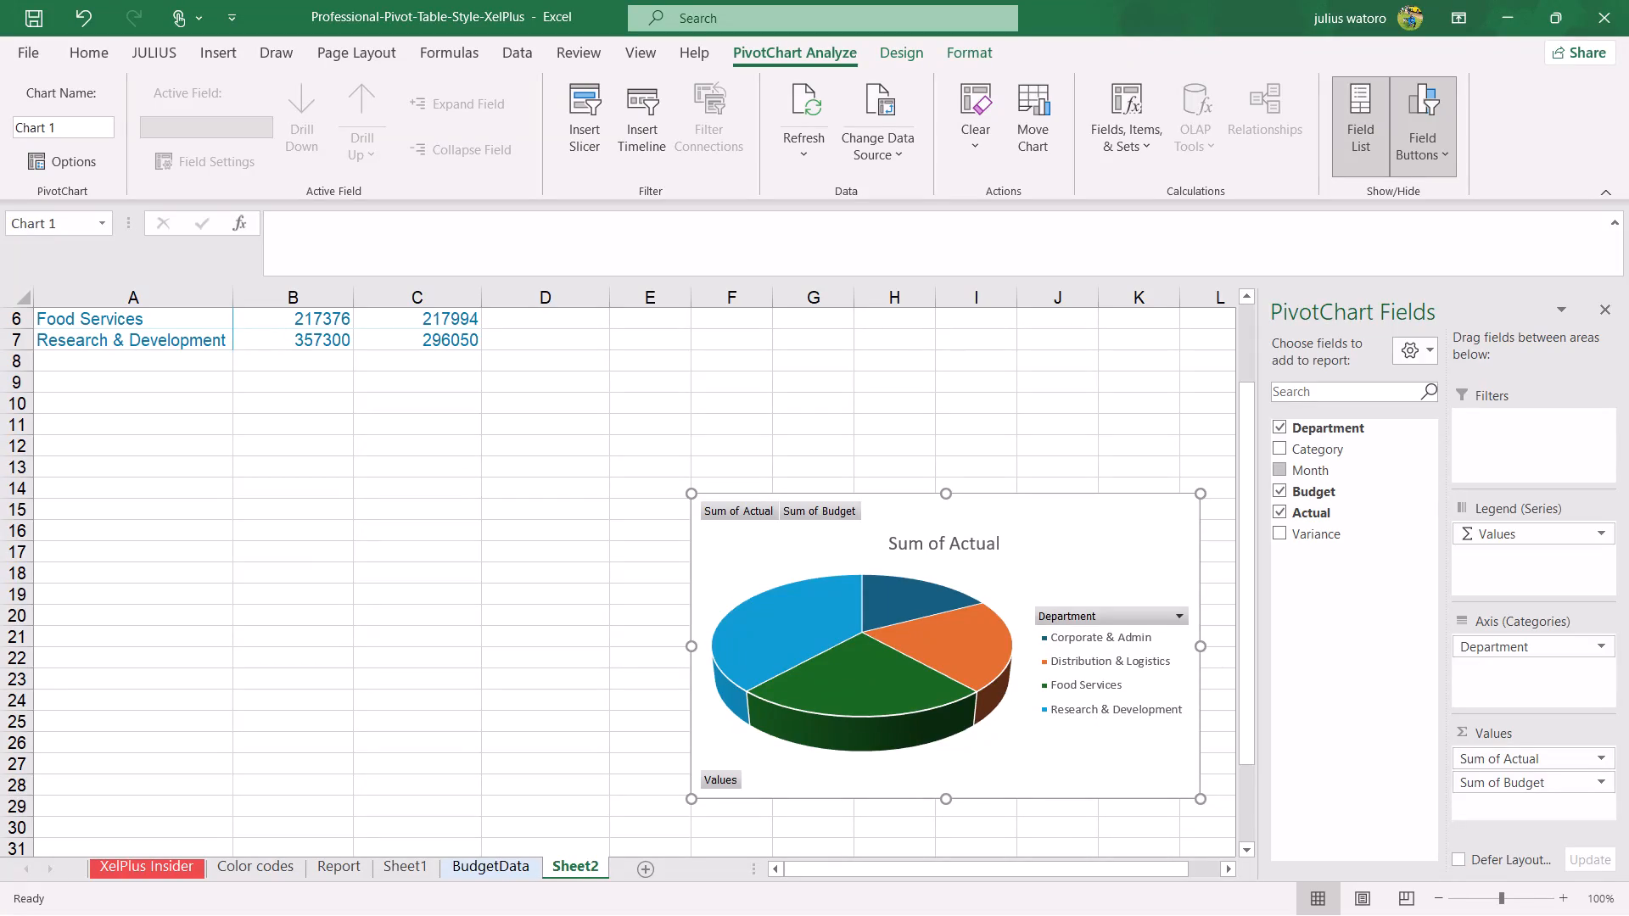
Move the pie PivotChart horizontally closer to the pivot table, so it spans about columns C to H beside rows 14 to 28.
left_click(1165, 513)
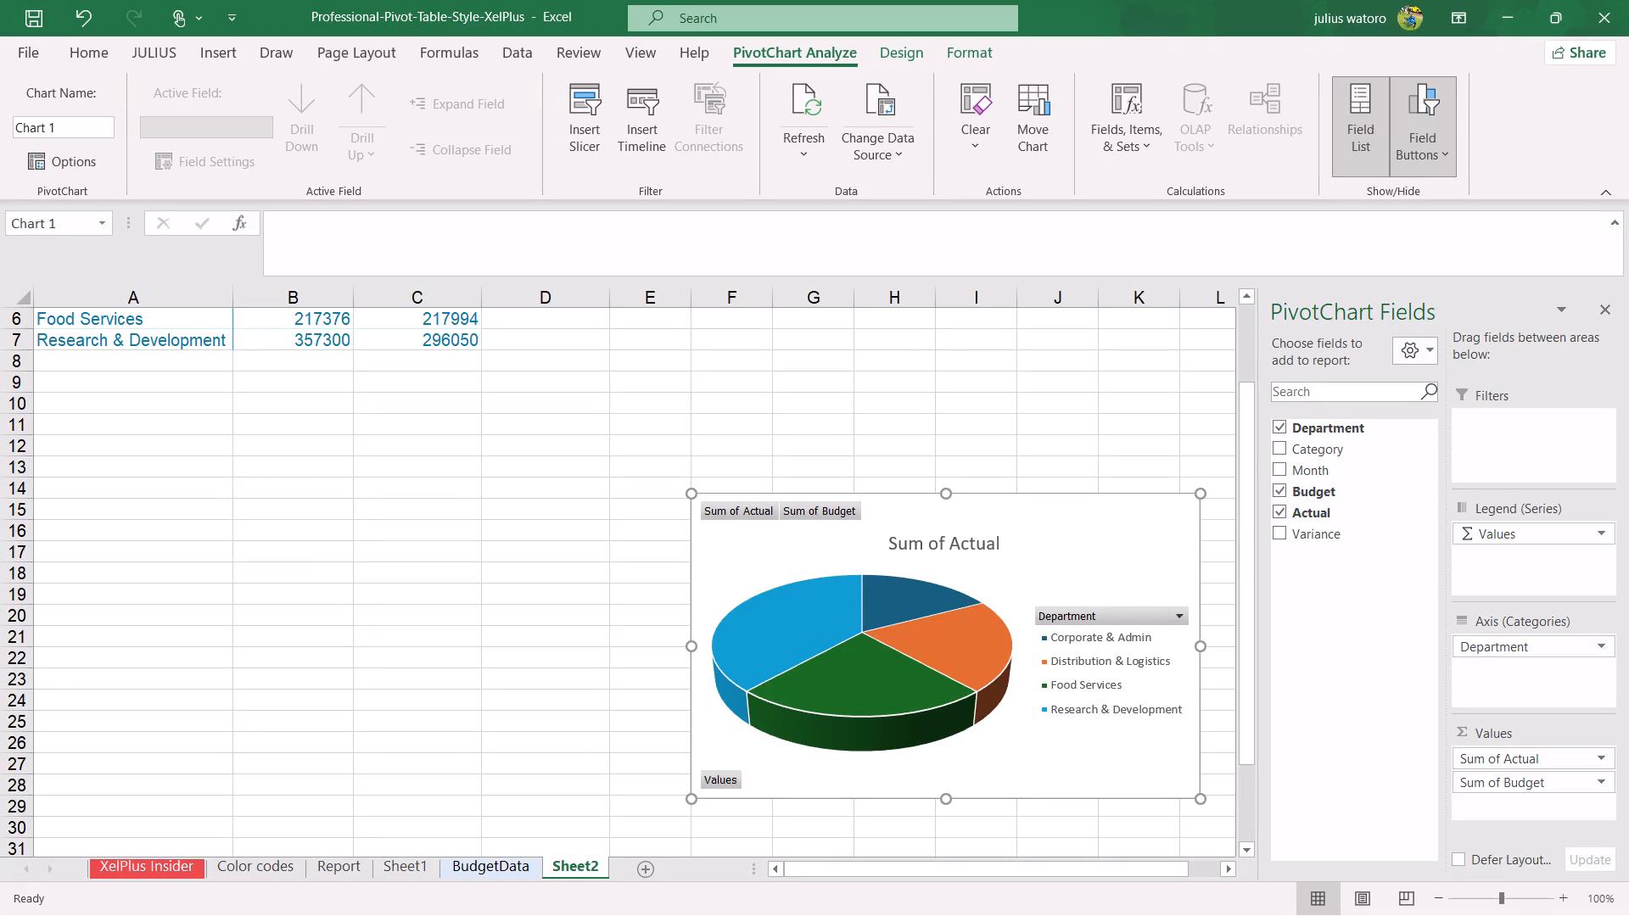
left_click(1158, 562)
left_click_drag(1158, 562, 885, 566)
left_click(872, 574)
Open the chart element options for the pie PivotChart.
left_click(956, 515)
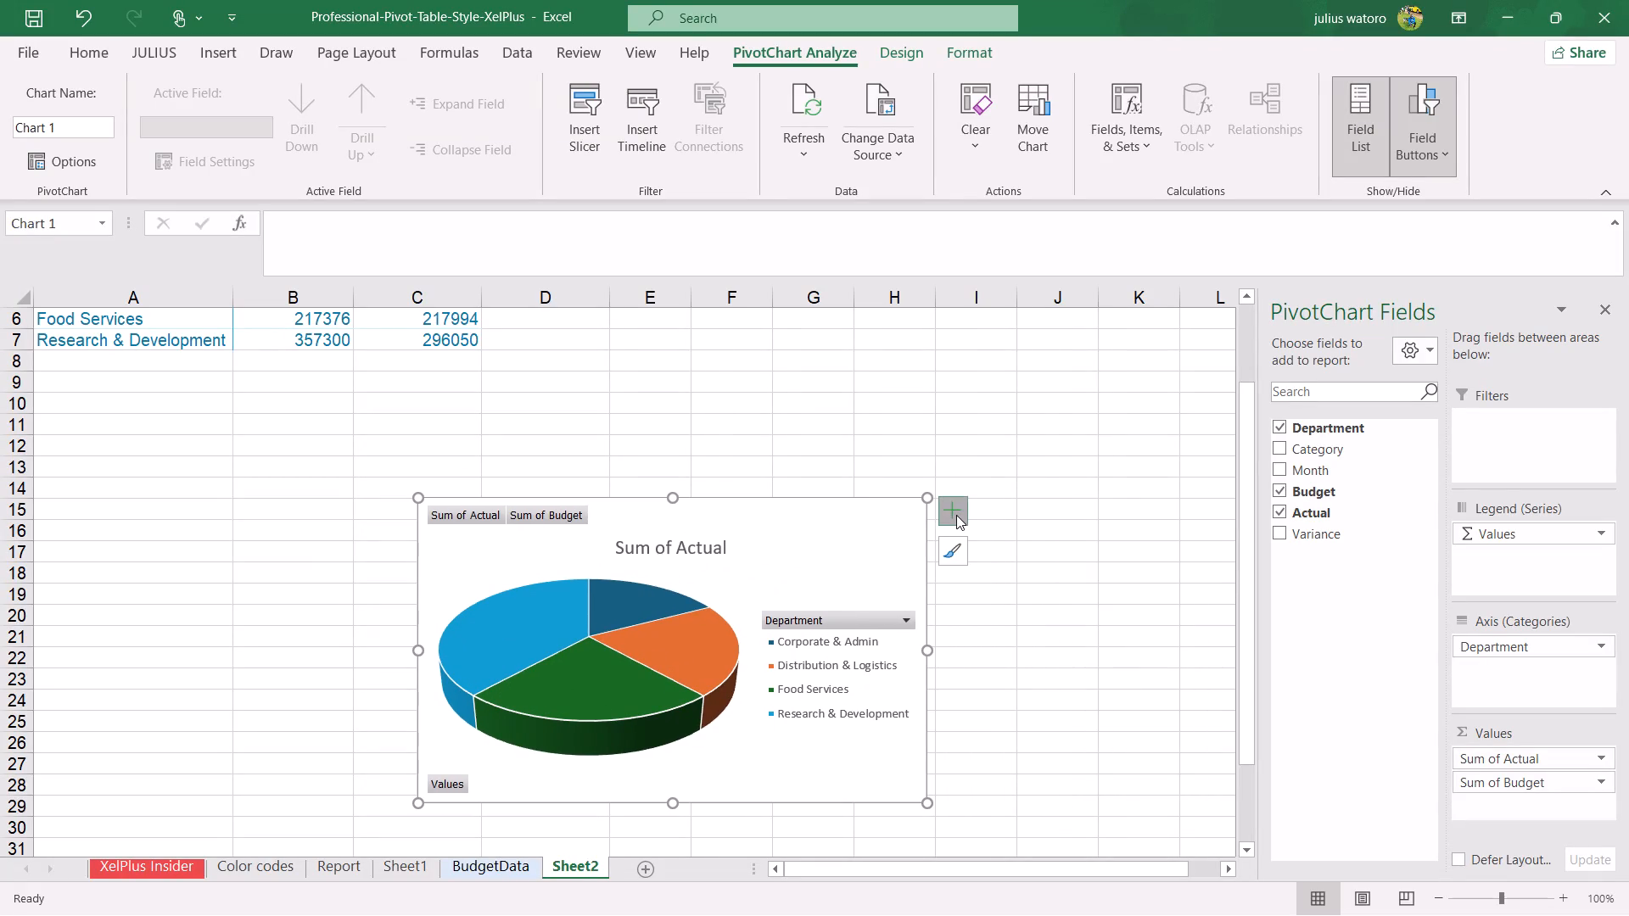
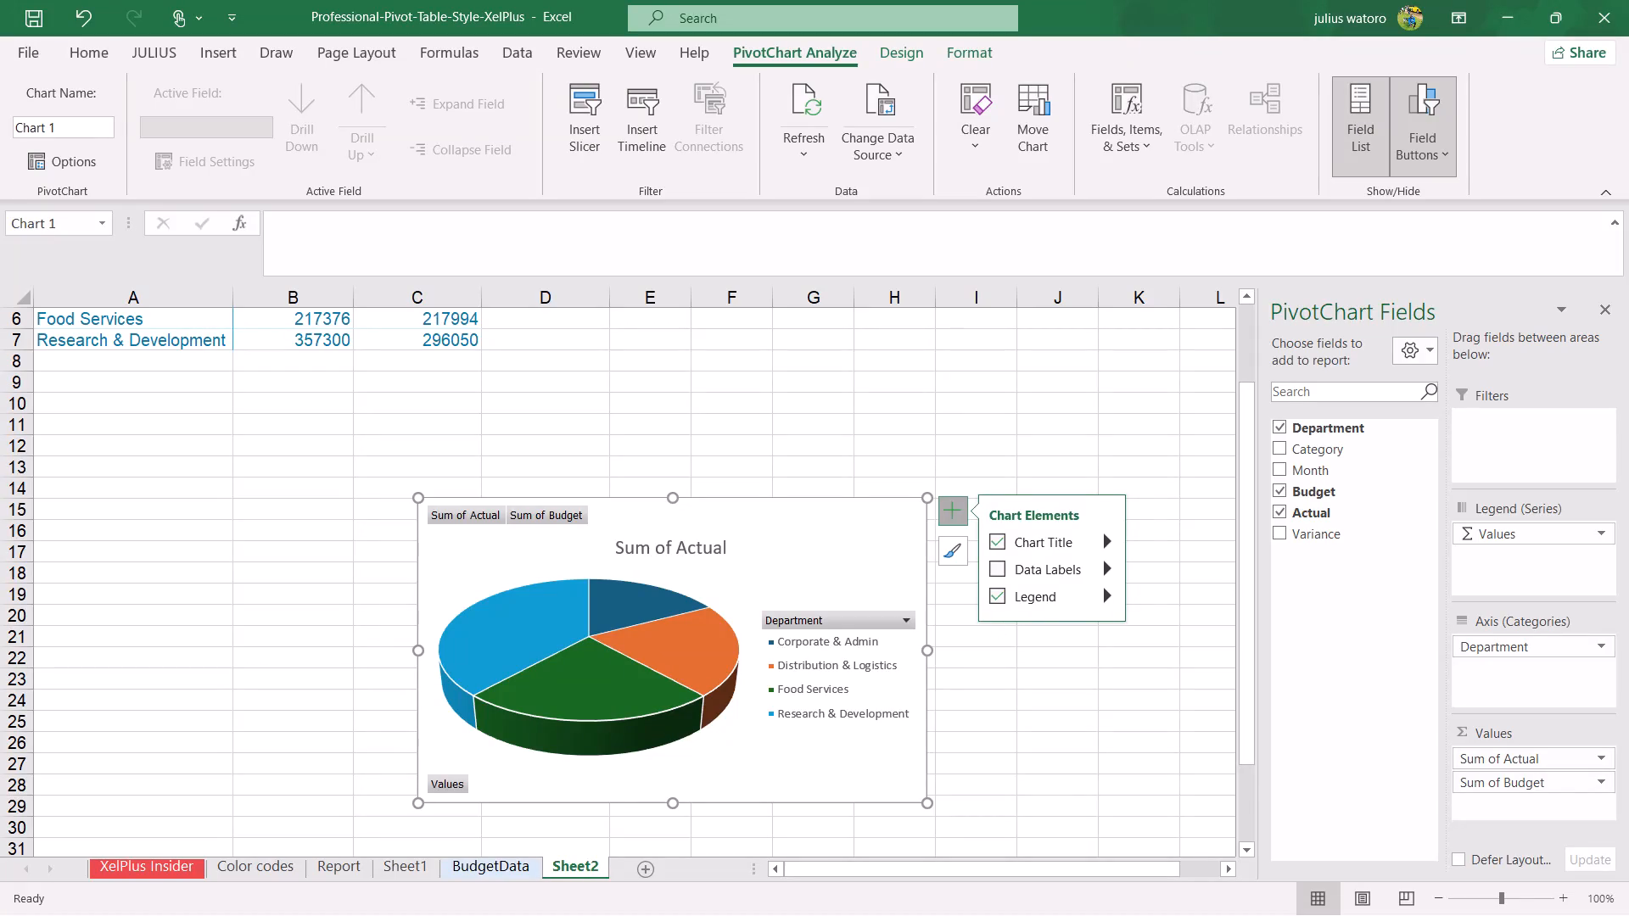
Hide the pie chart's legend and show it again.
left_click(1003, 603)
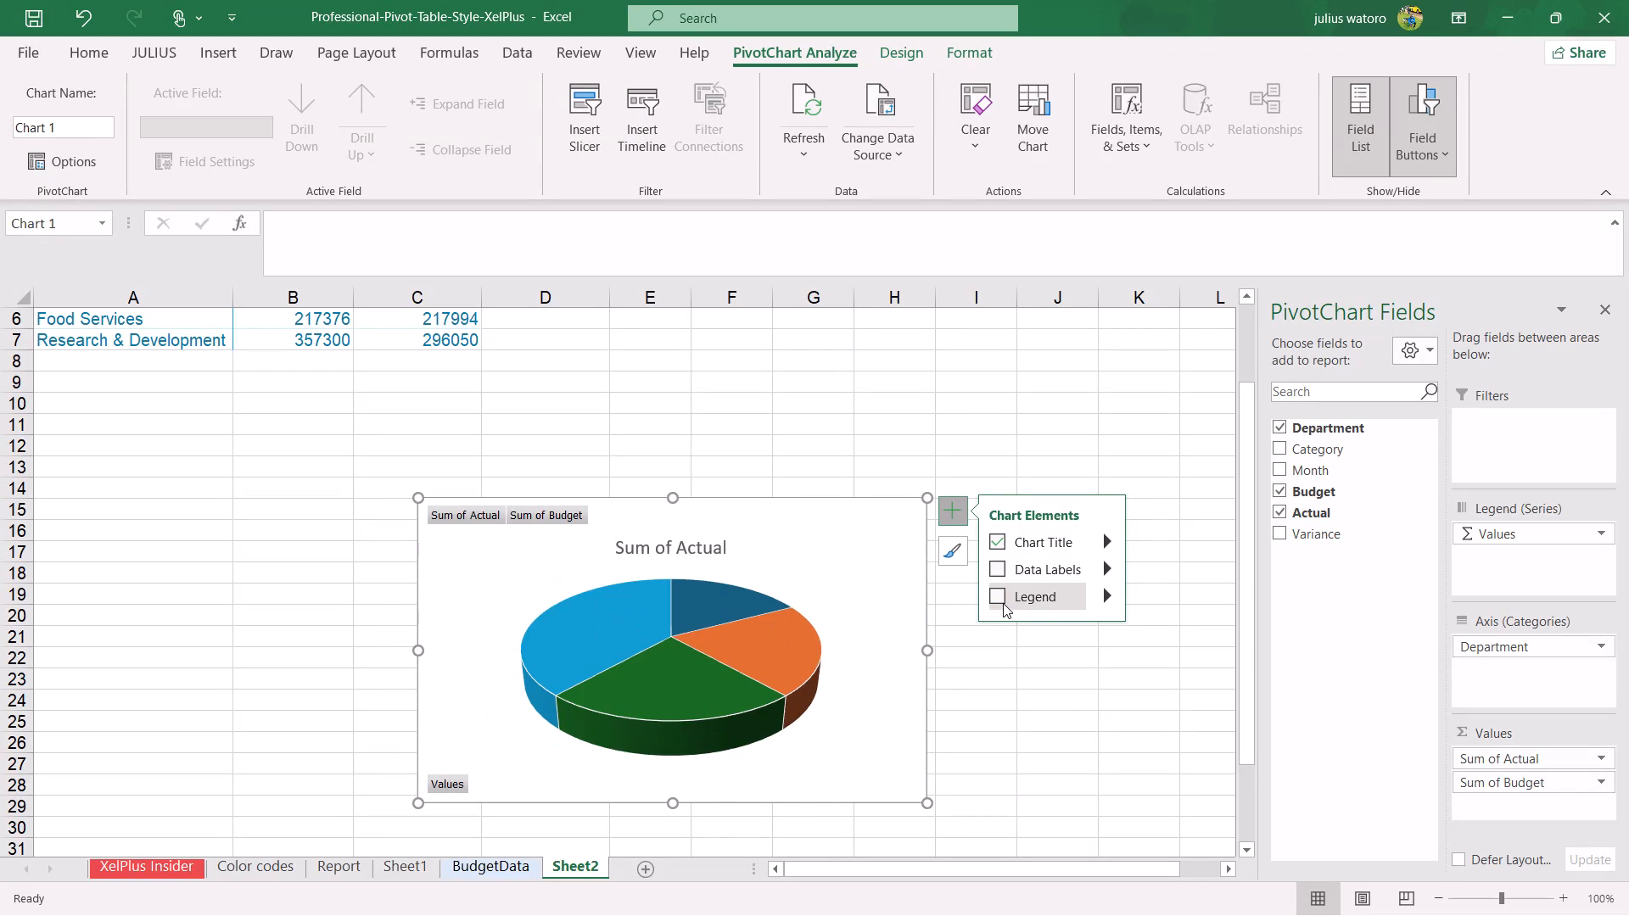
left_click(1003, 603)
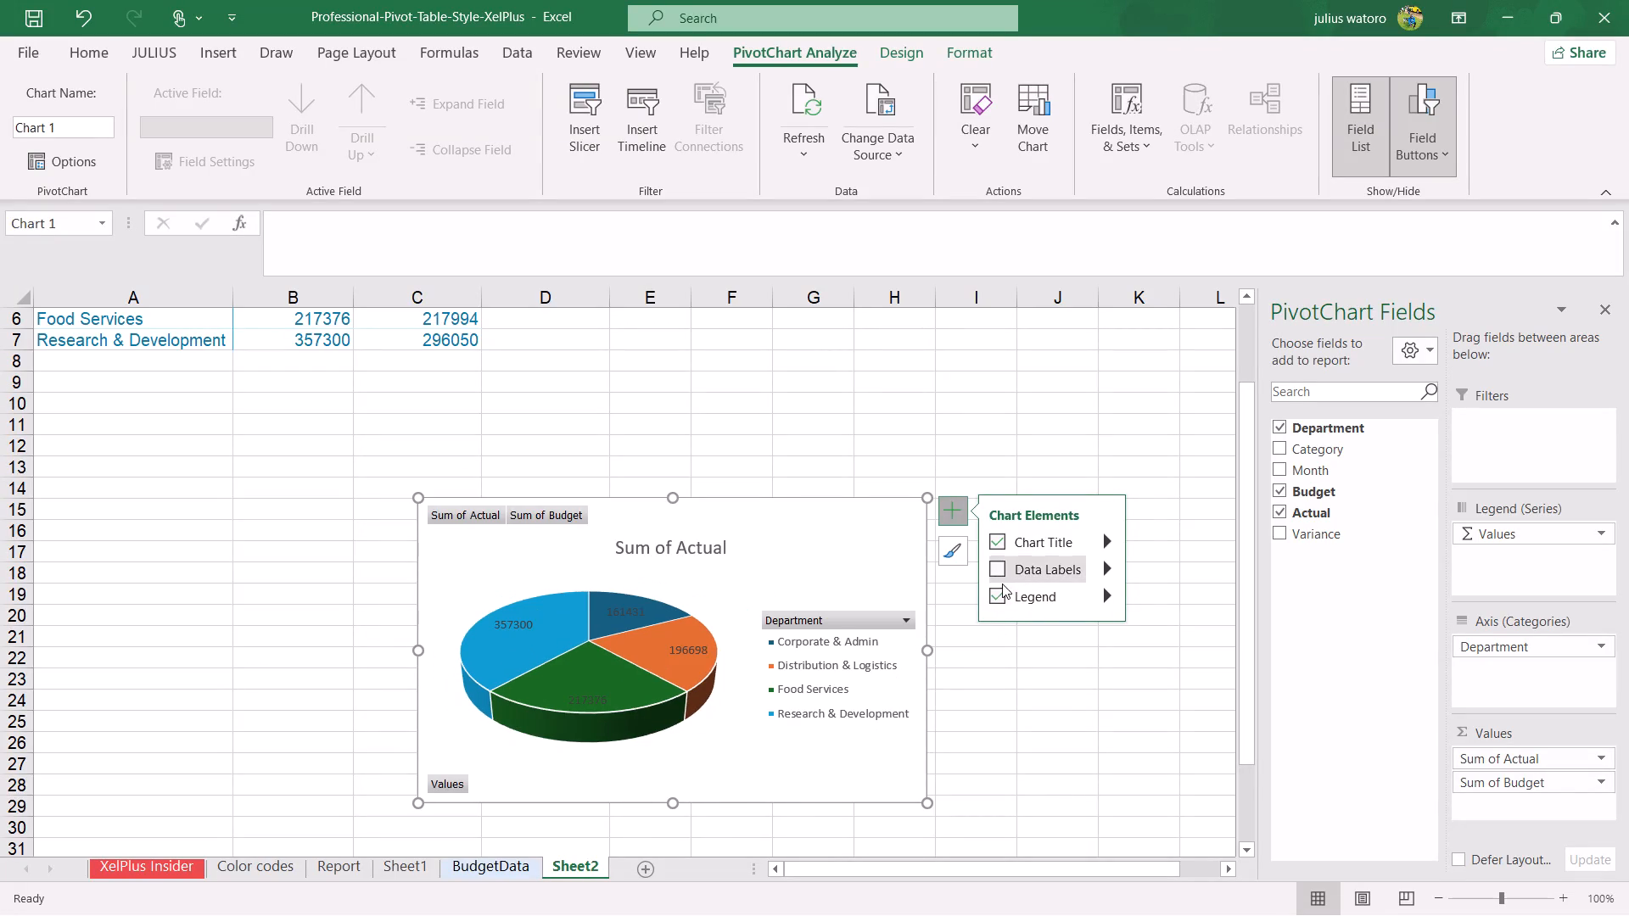
Open the chart title's detailed formatting options and look through the chart area's size, properties and effects settings.
left_click(1108, 540)
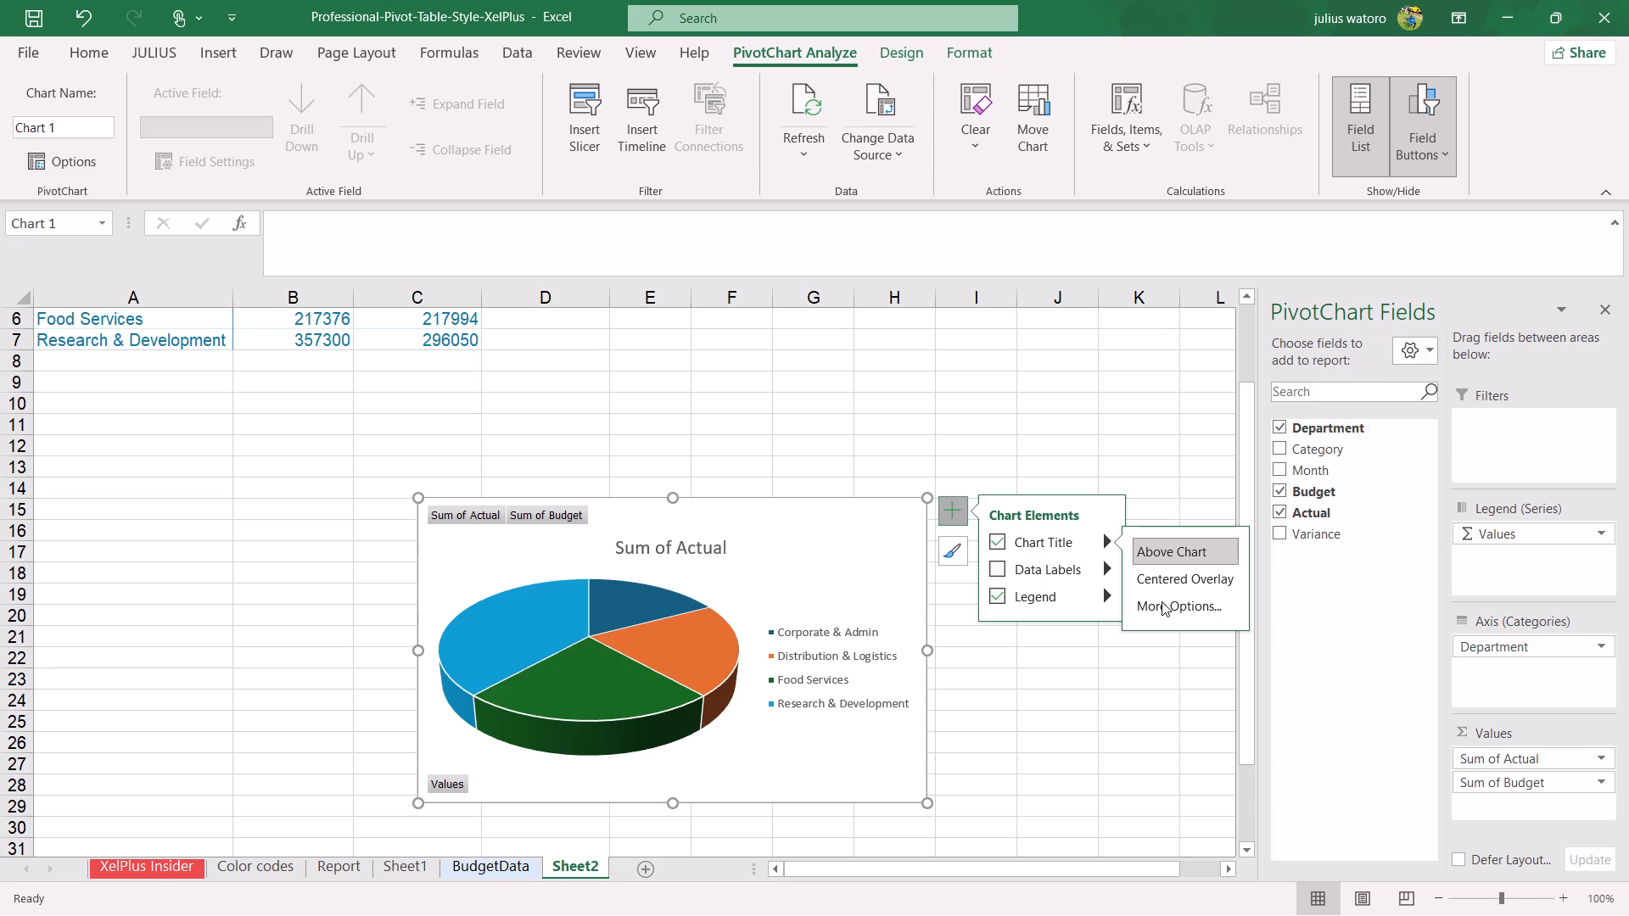
left_click(1162, 601)
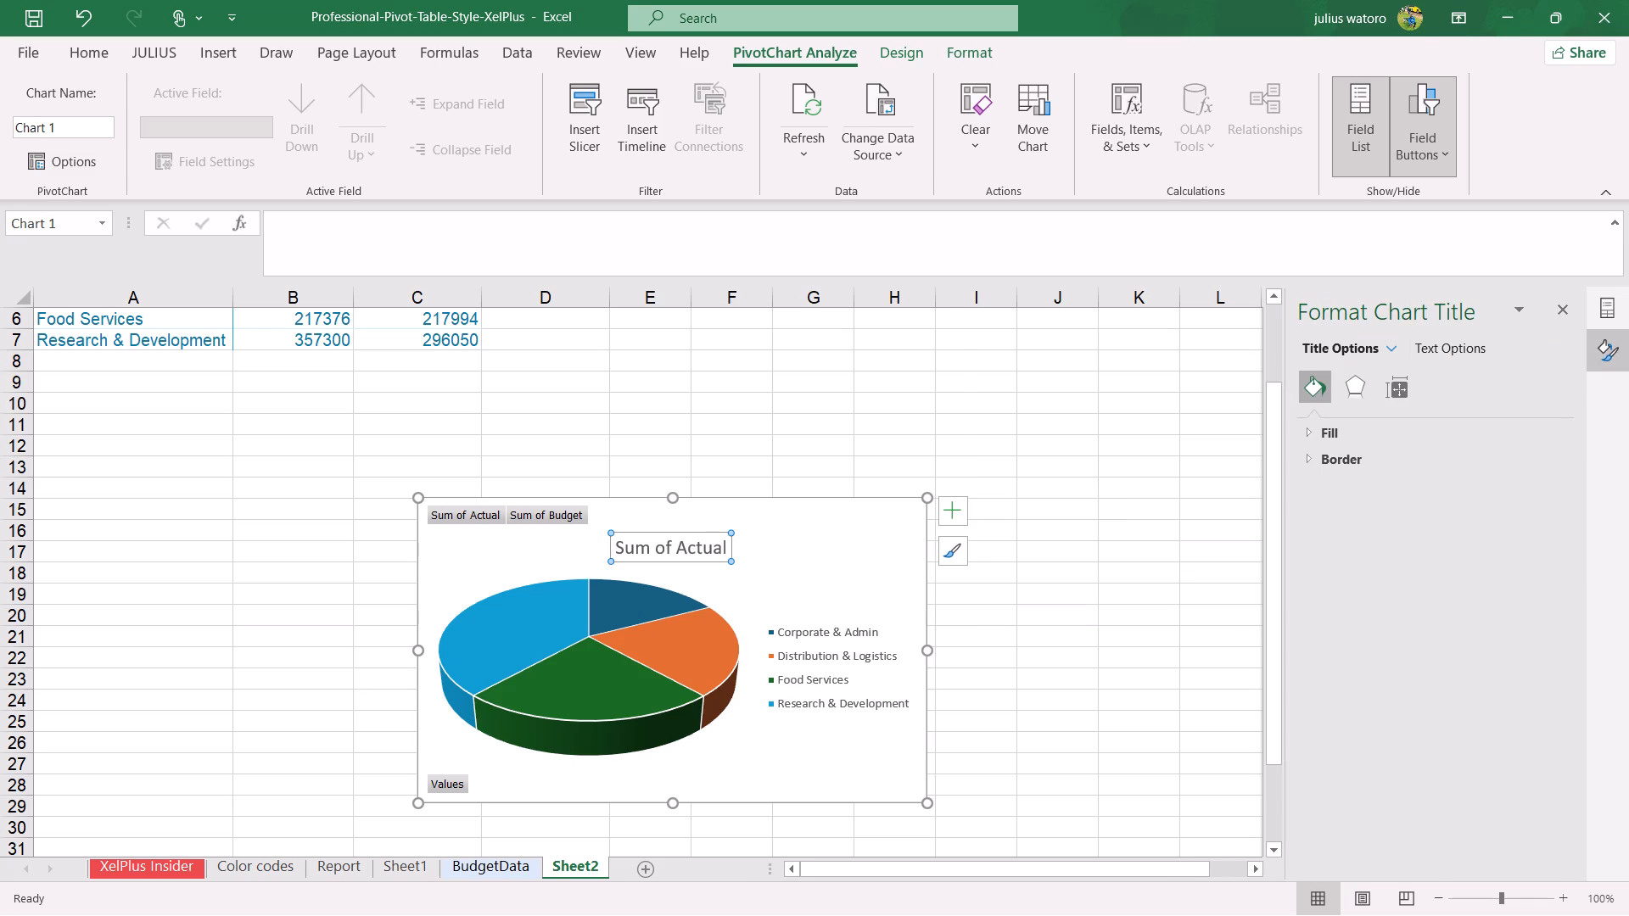
left_click(1385, 345)
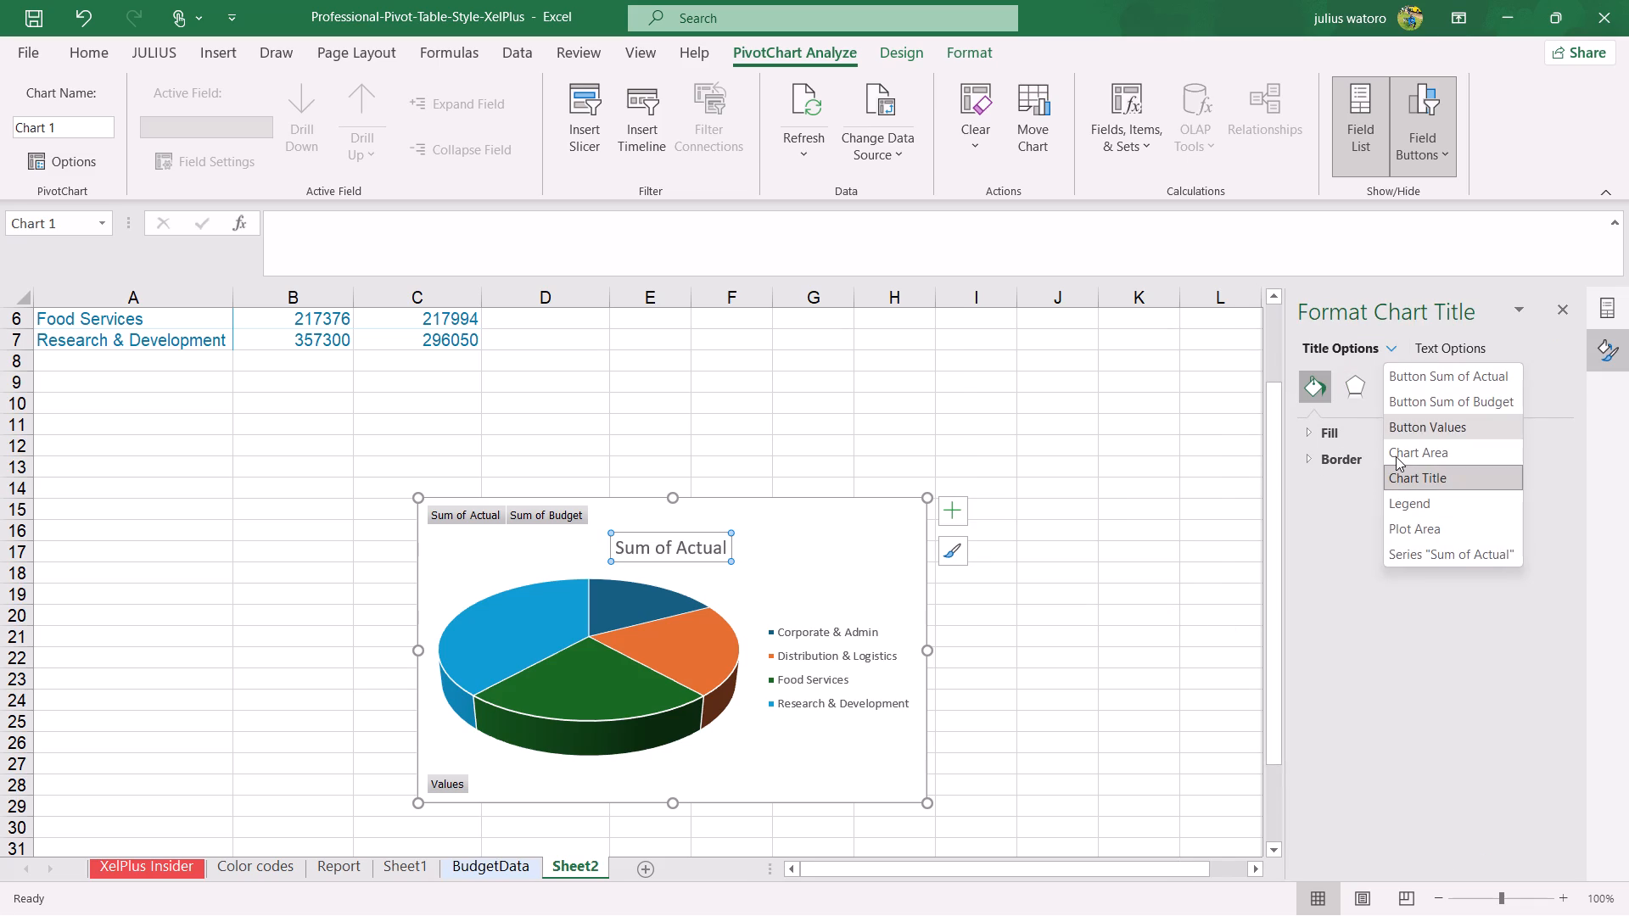
left_click(1396, 456)
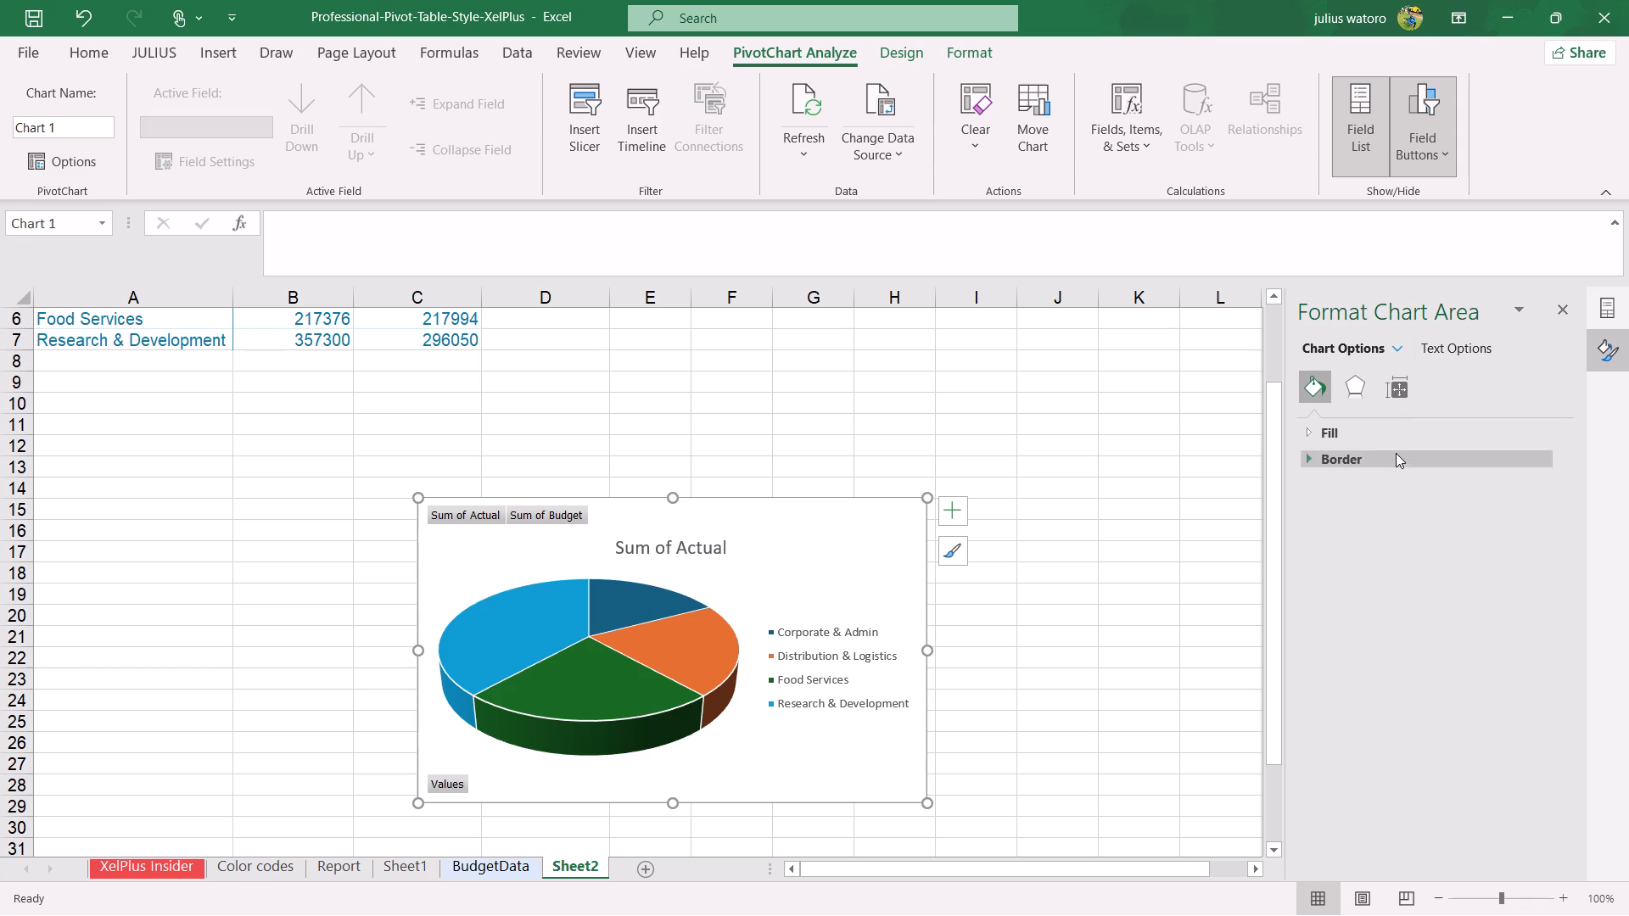
left_click(1397, 378)
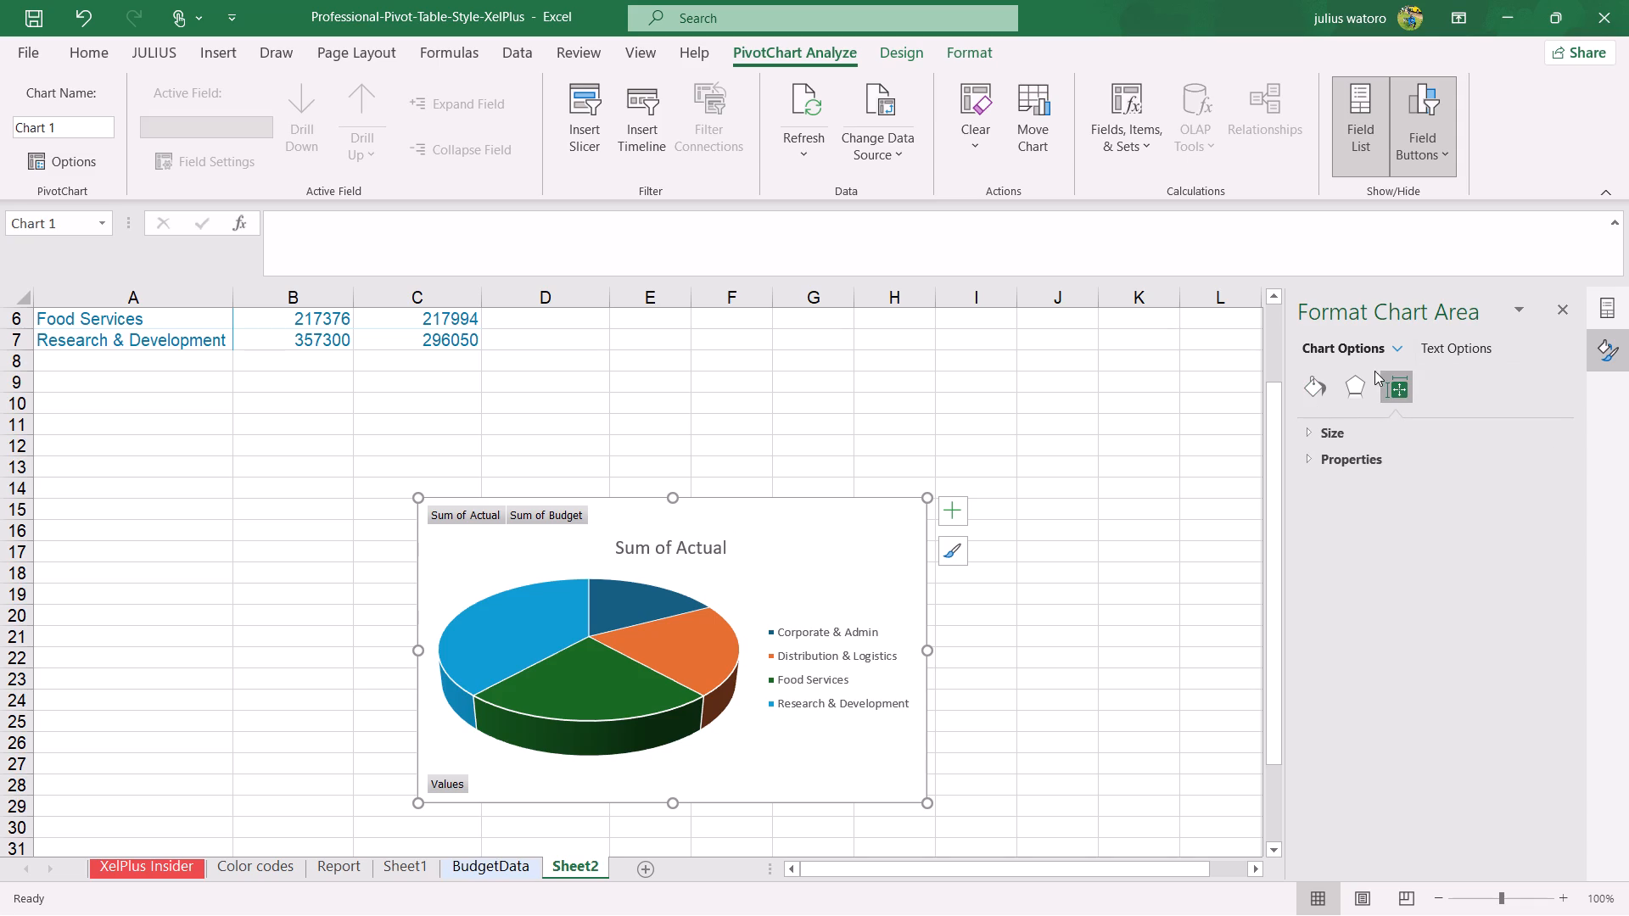
left_click(1366, 379)
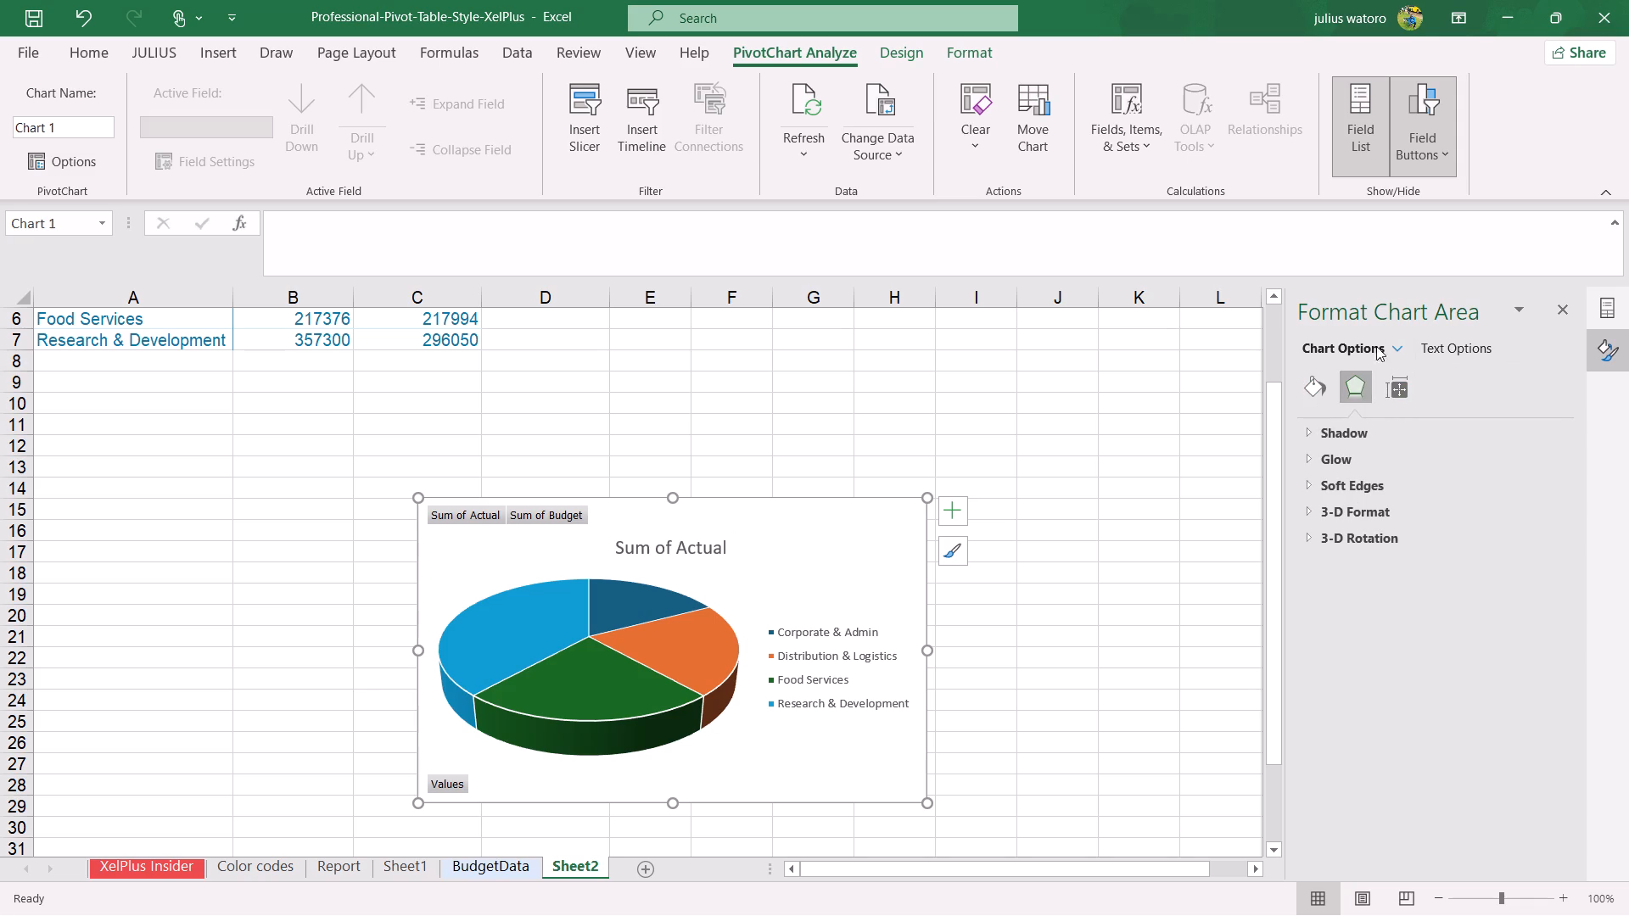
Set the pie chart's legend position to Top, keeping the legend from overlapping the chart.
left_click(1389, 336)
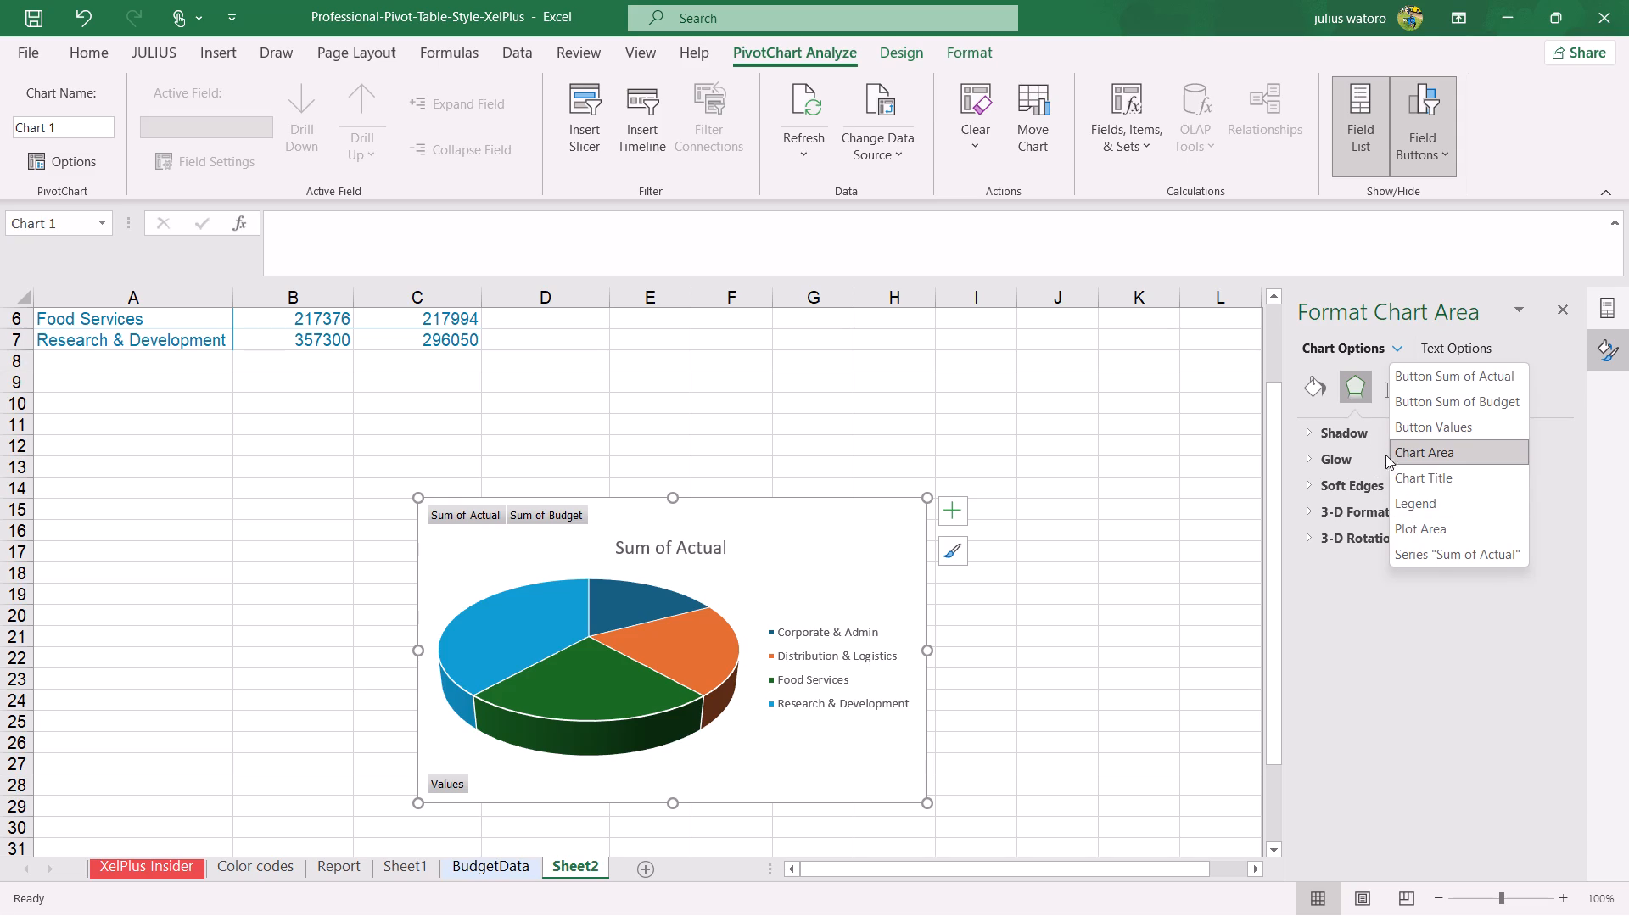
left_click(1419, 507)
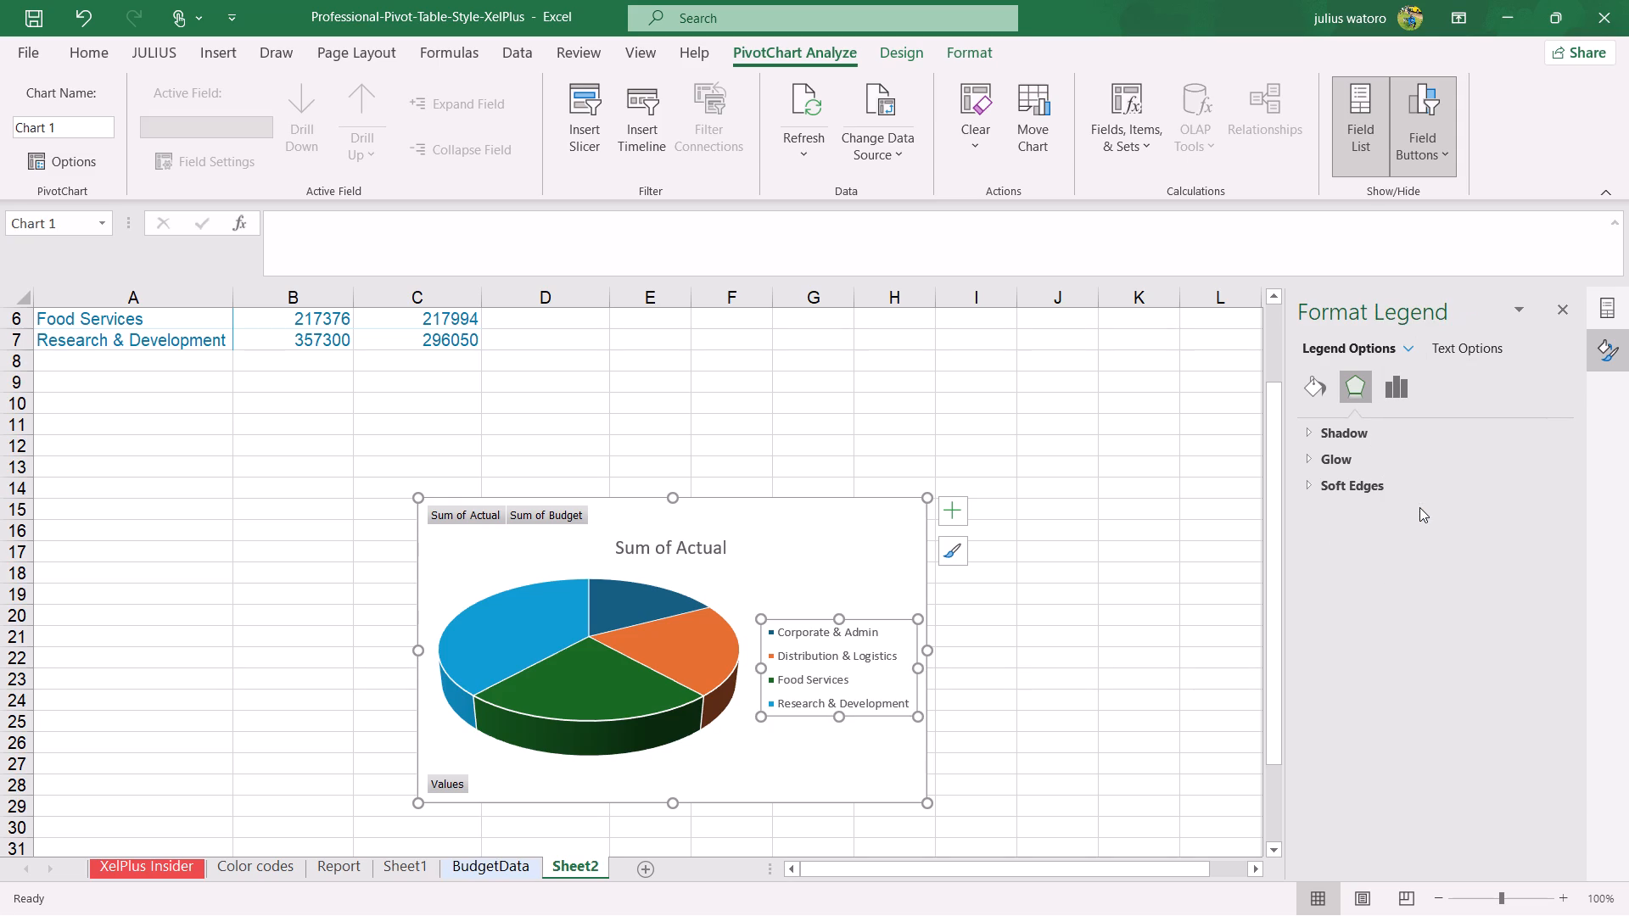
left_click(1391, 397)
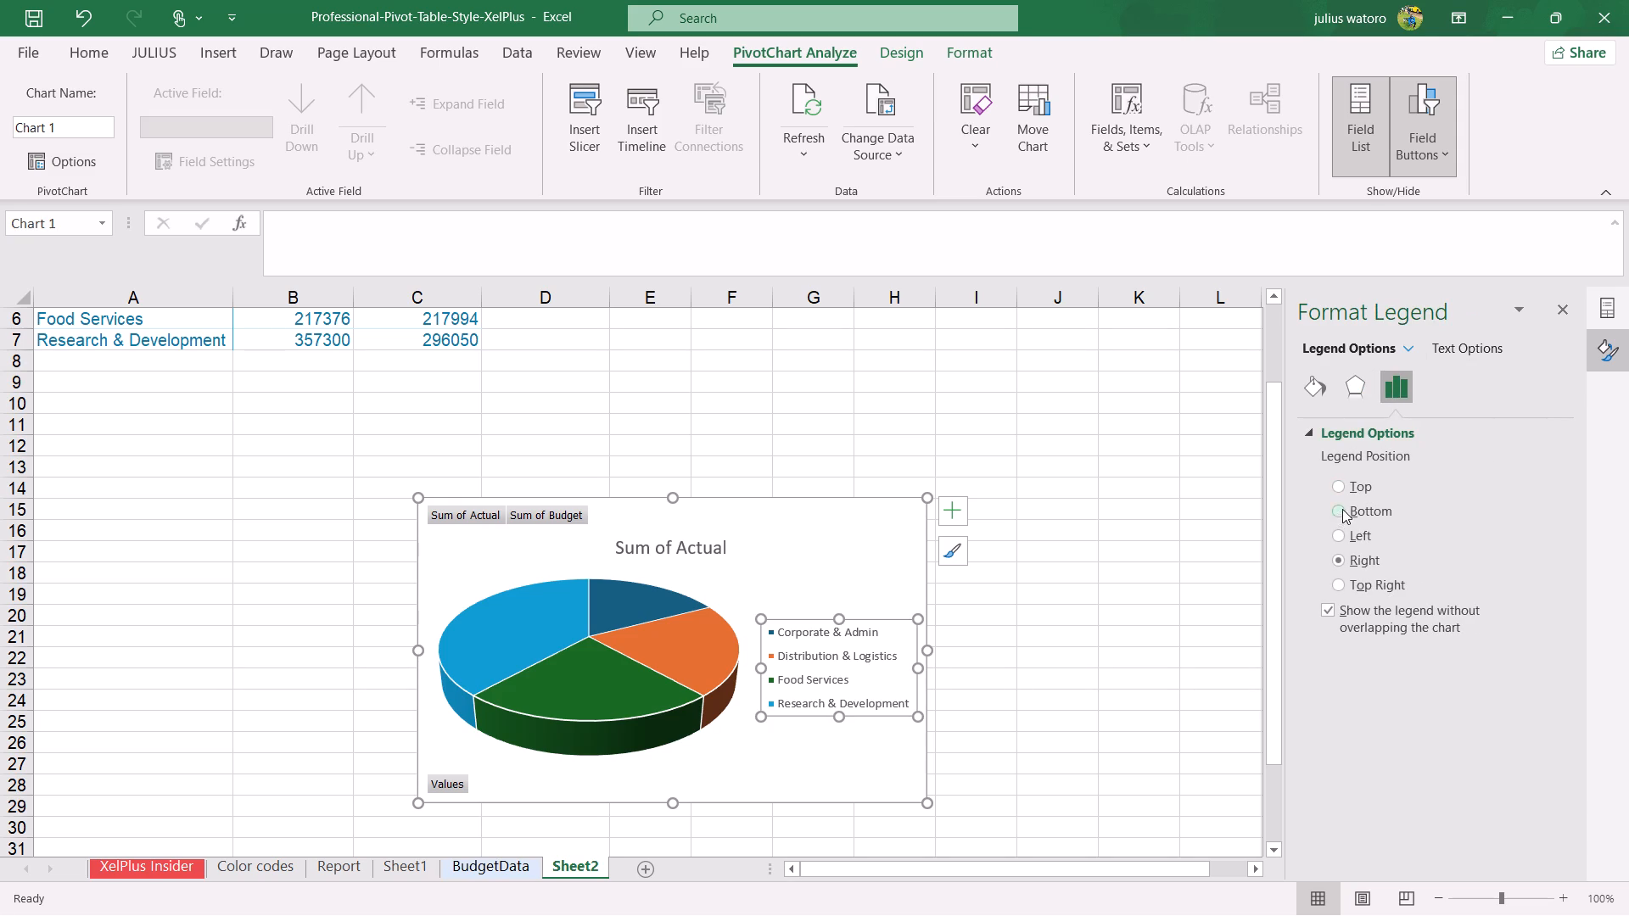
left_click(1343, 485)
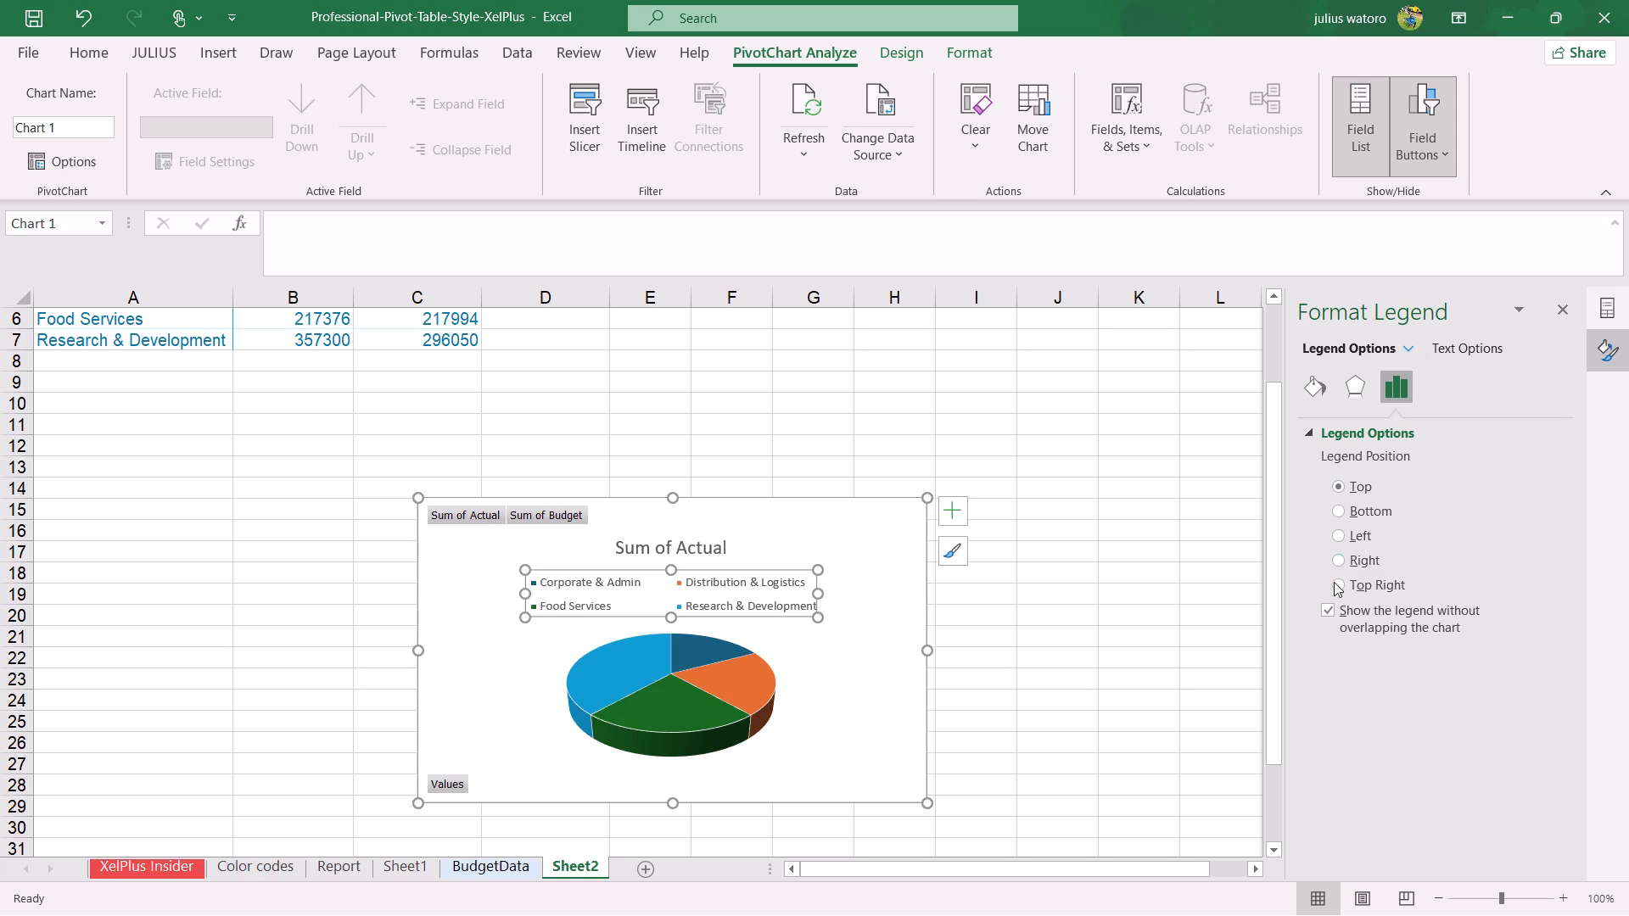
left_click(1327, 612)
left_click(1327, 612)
Remove the legend from the pie chart.
left_click(964, 524)
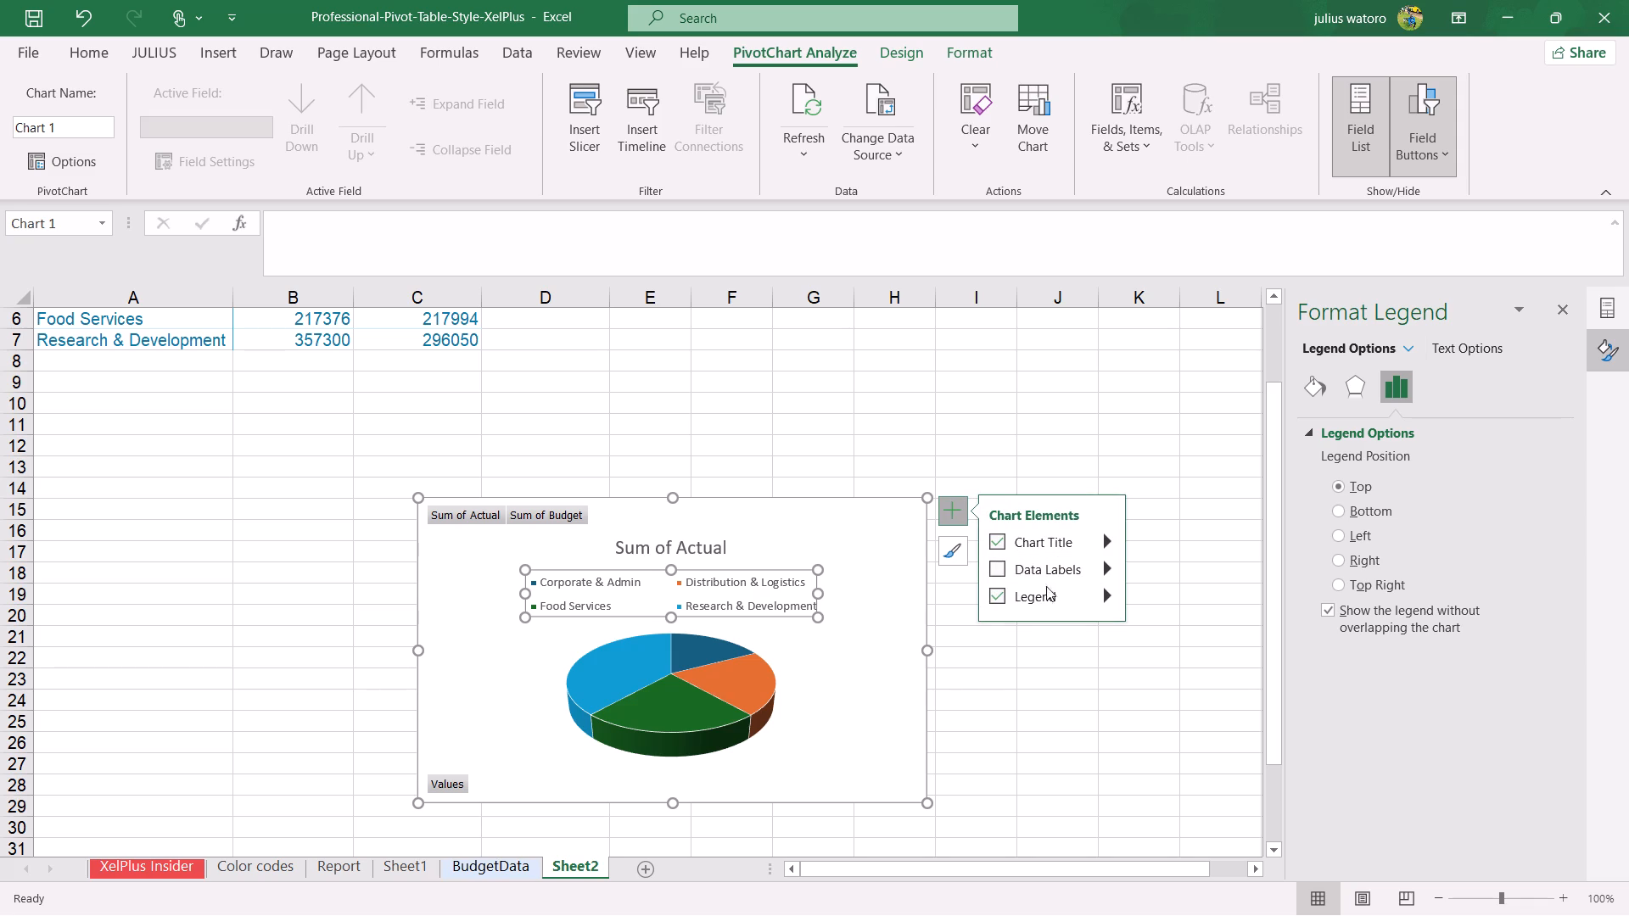
left_click(1018, 589)
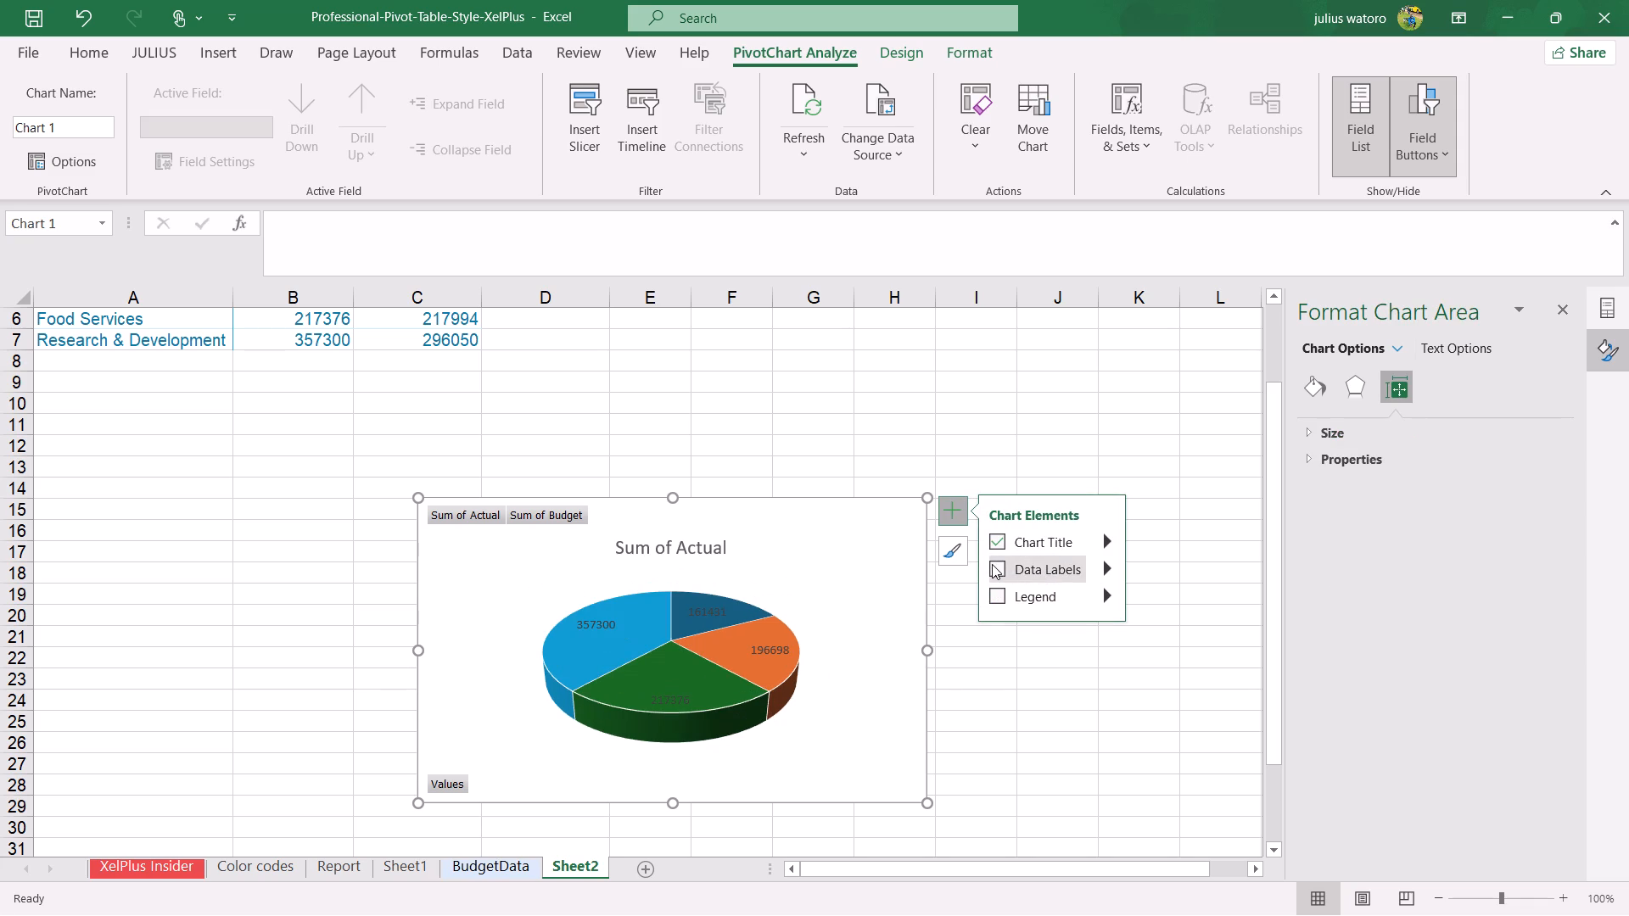
Add data labels to the pie slices, positioned at Inside End.
left_click(1001, 565)
left_click_drag(1001, 565, 1104, 569)
left_click(1104, 569)
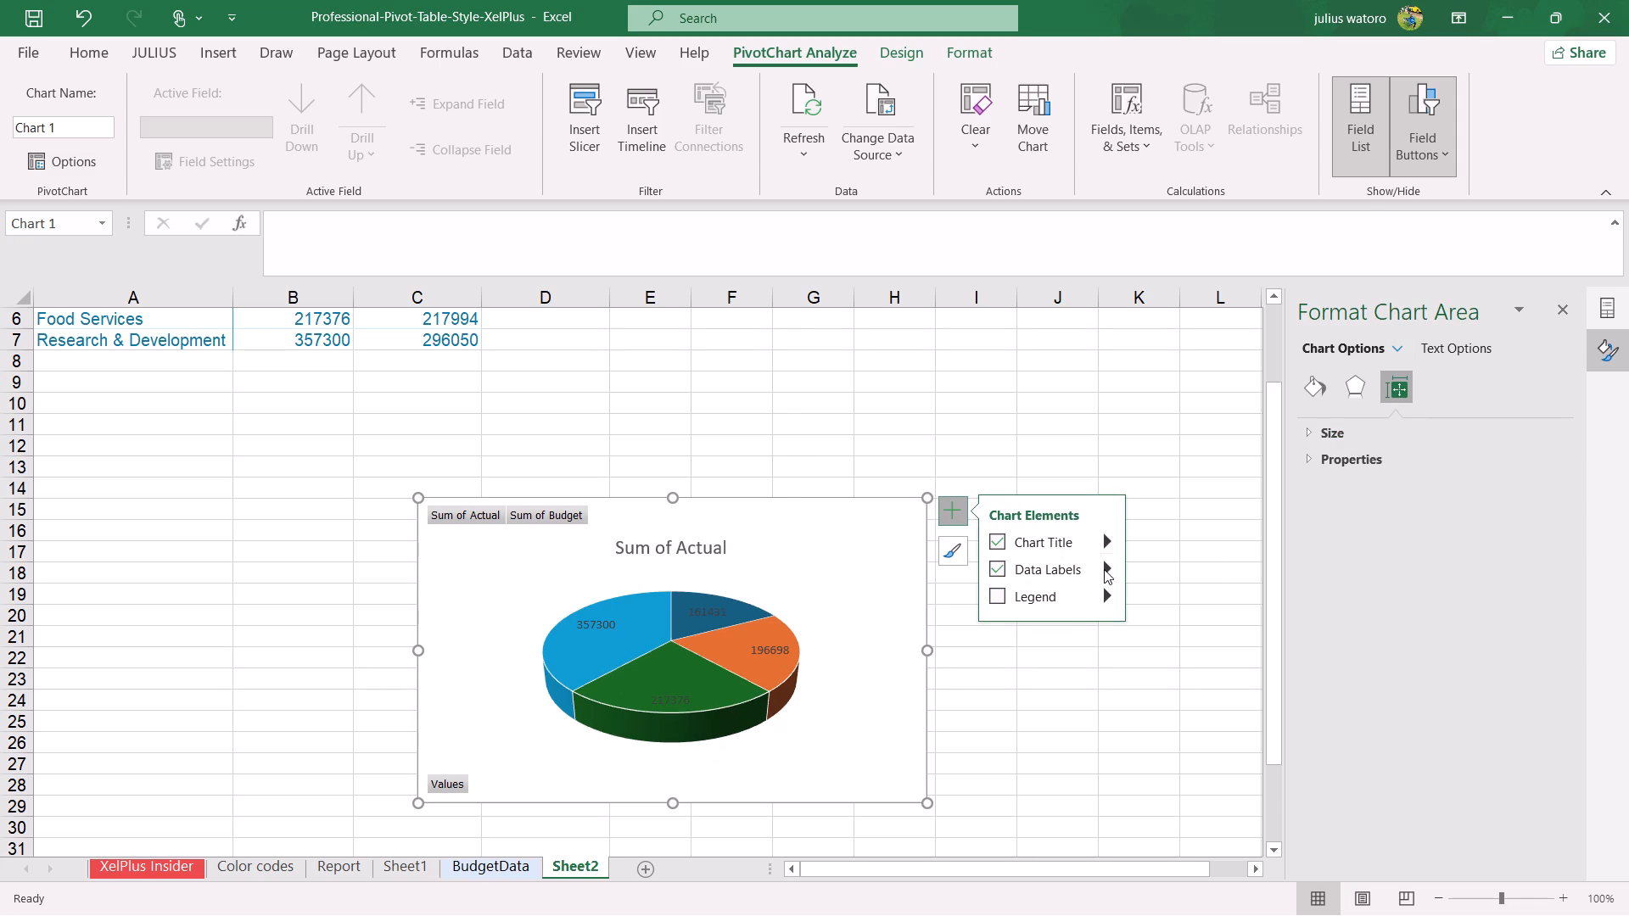
left_click(1145, 618)
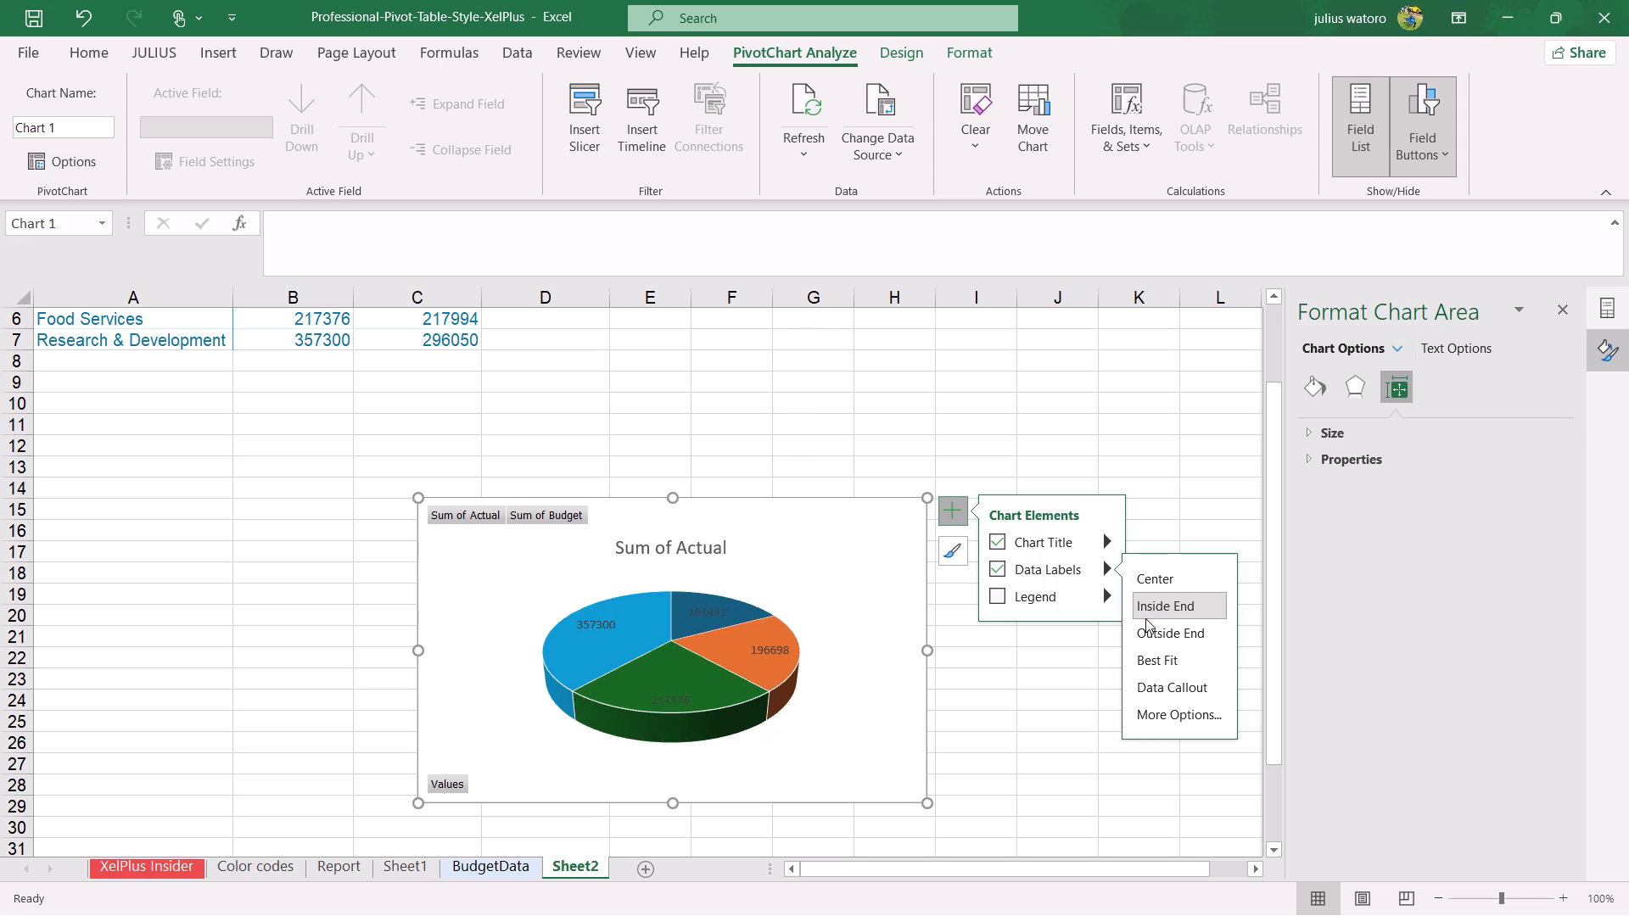
Examine the chart area's formatting options, covering fill, shadow, glow and object properties.
left_click_drag(1335, 539, 1333, 478)
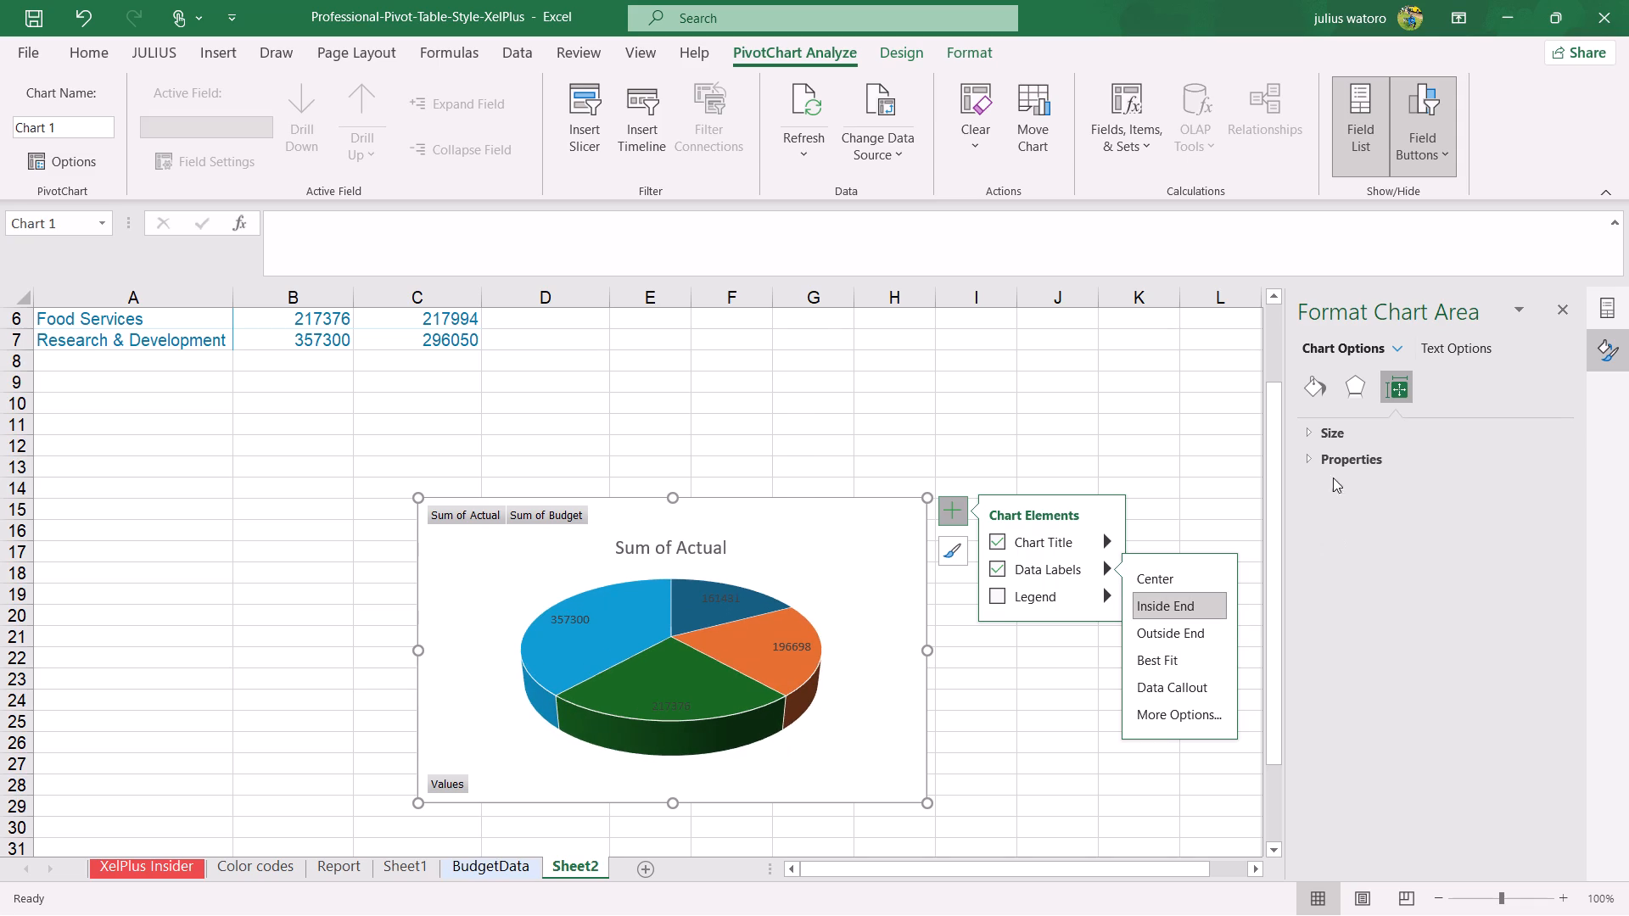
left_click_drag(1333, 478, 1366, 395)
left_click(1366, 395)
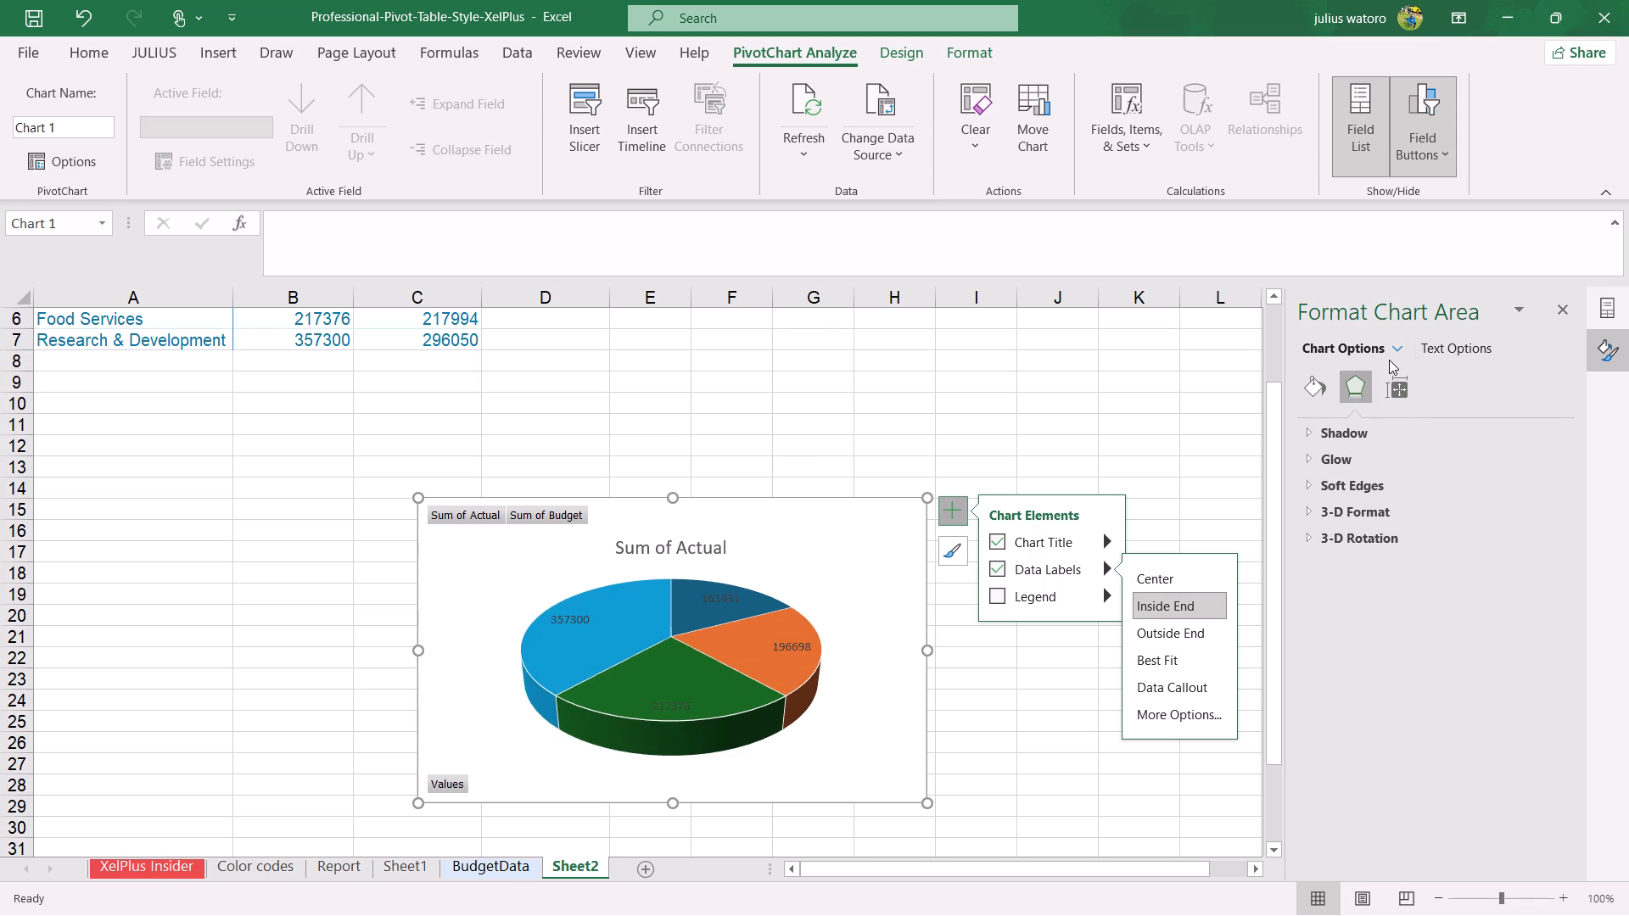
left_click(1389, 344)
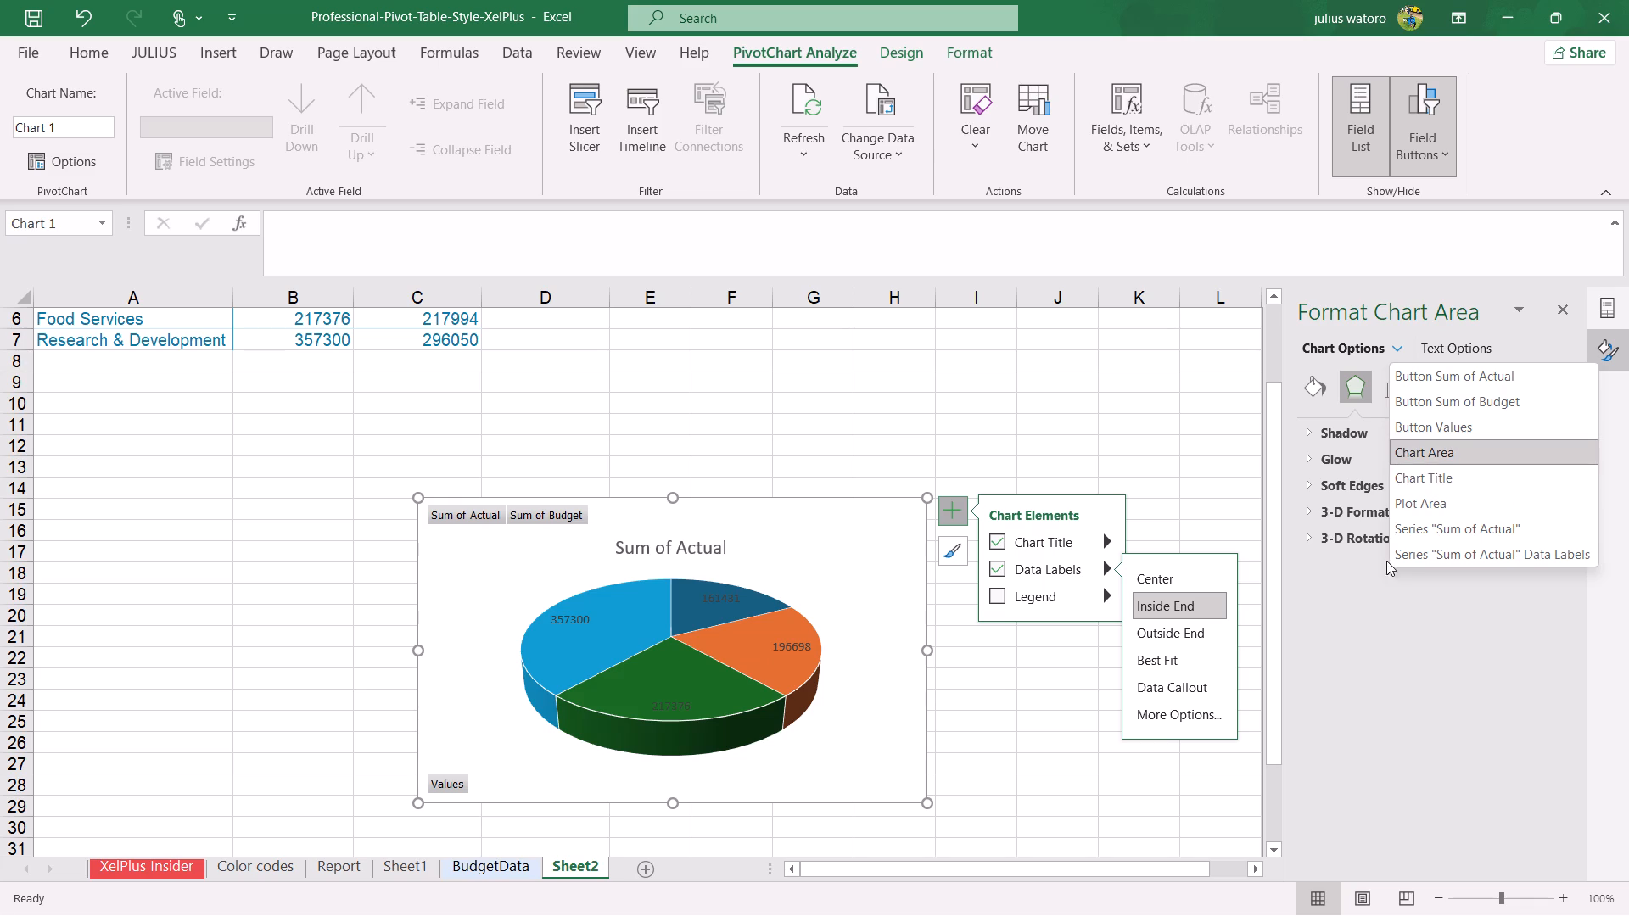
left_click(1370, 605)
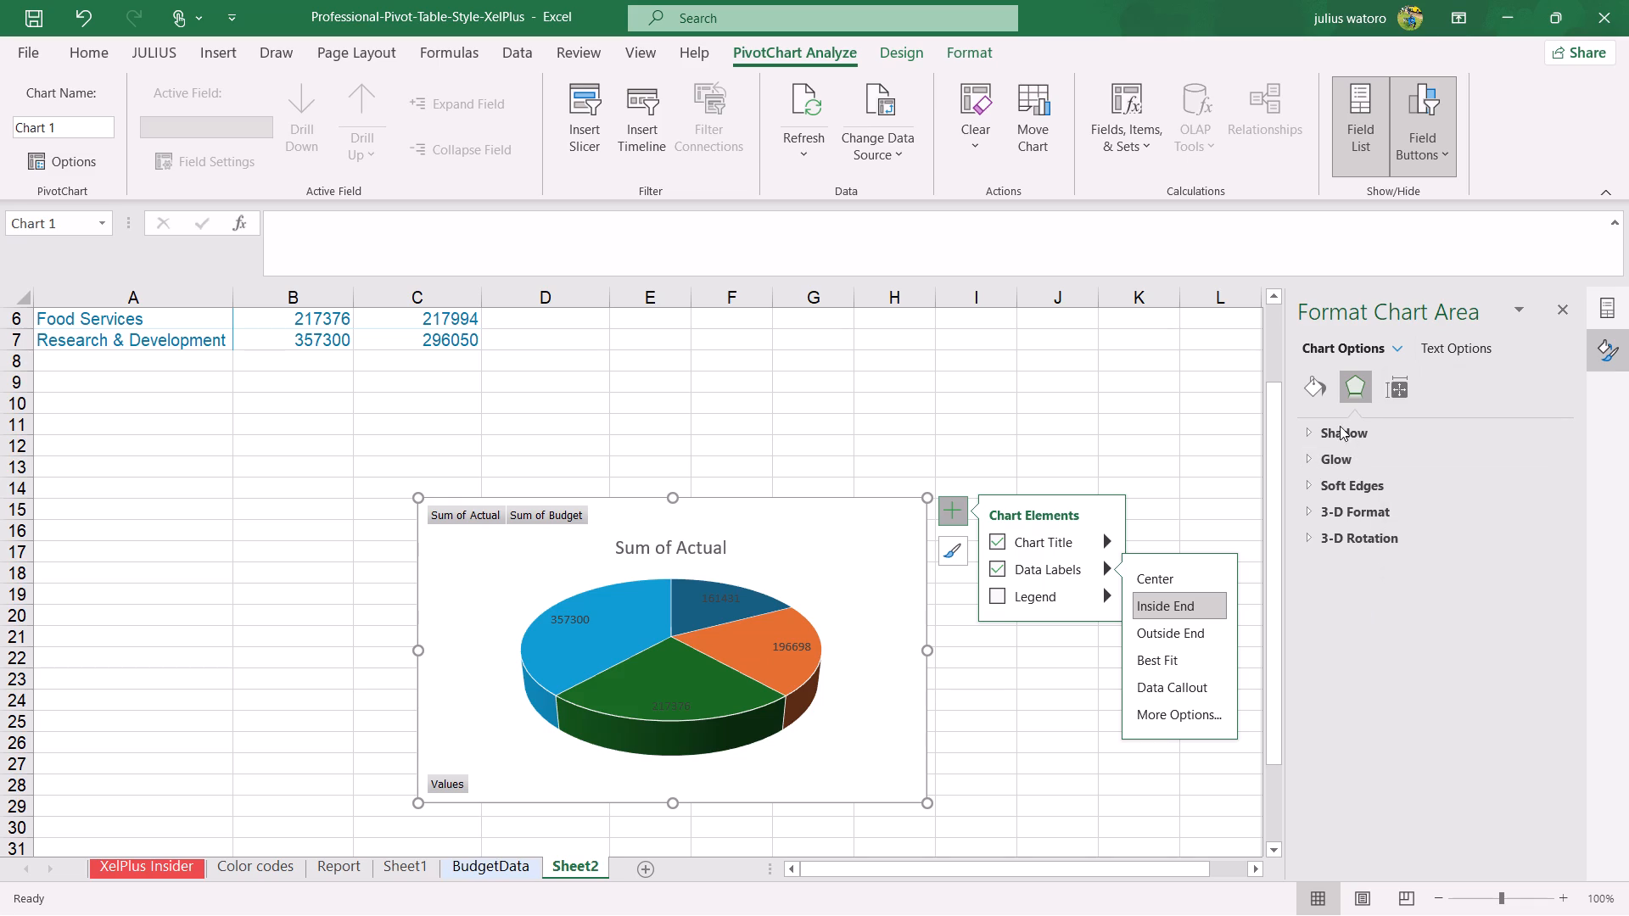
left_click(1313, 391)
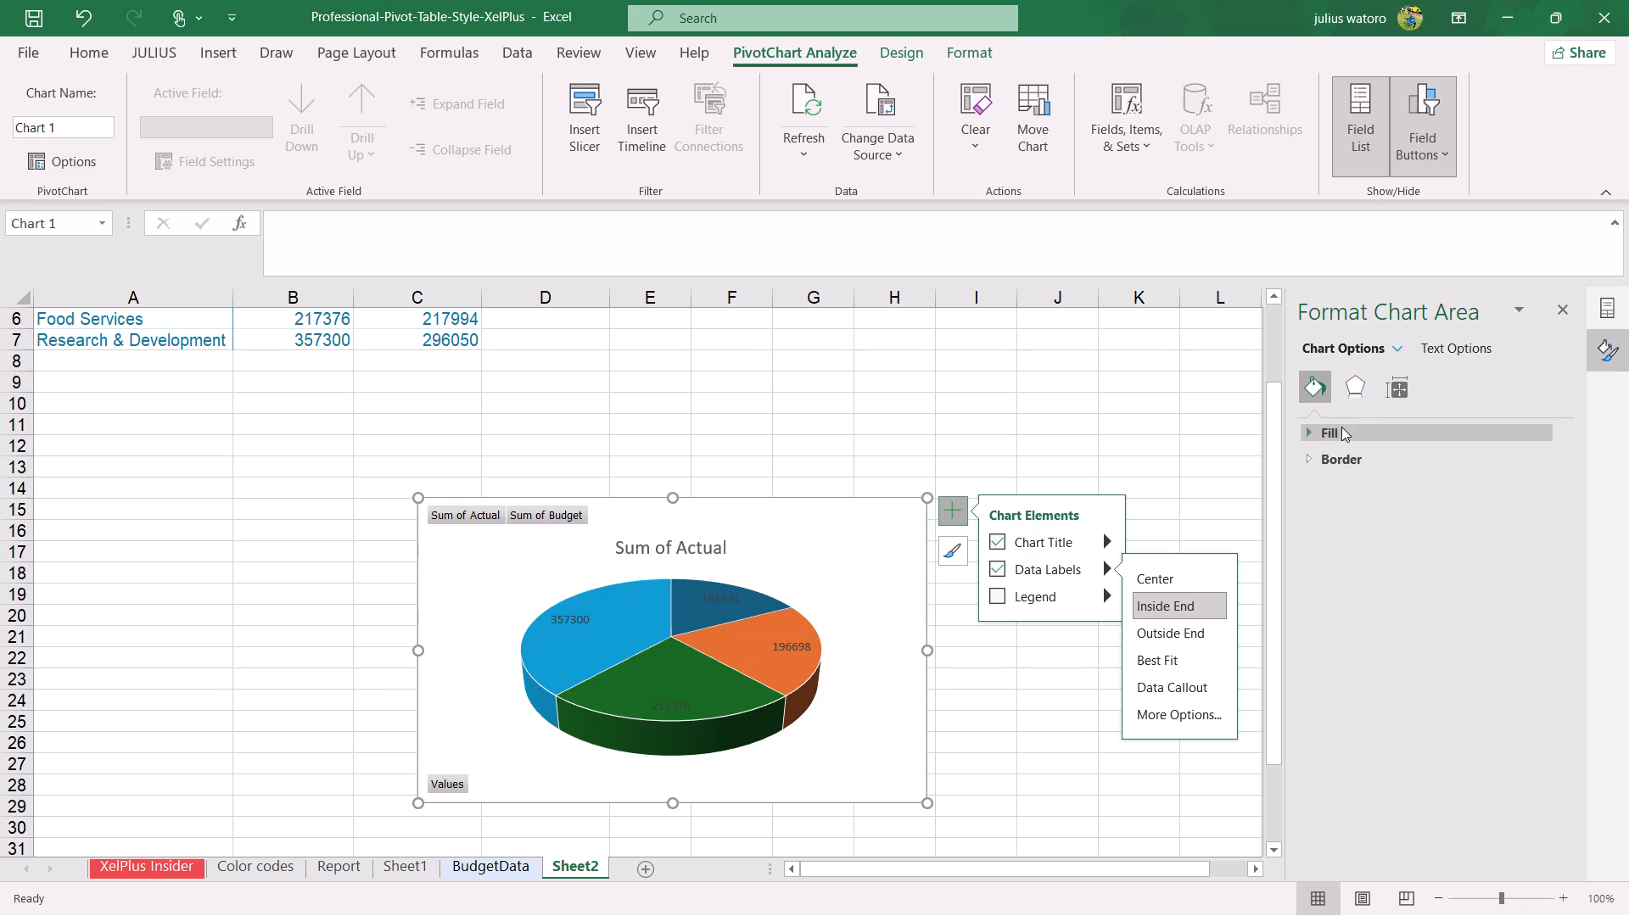
left_click(1338, 427)
left_click(1351, 383)
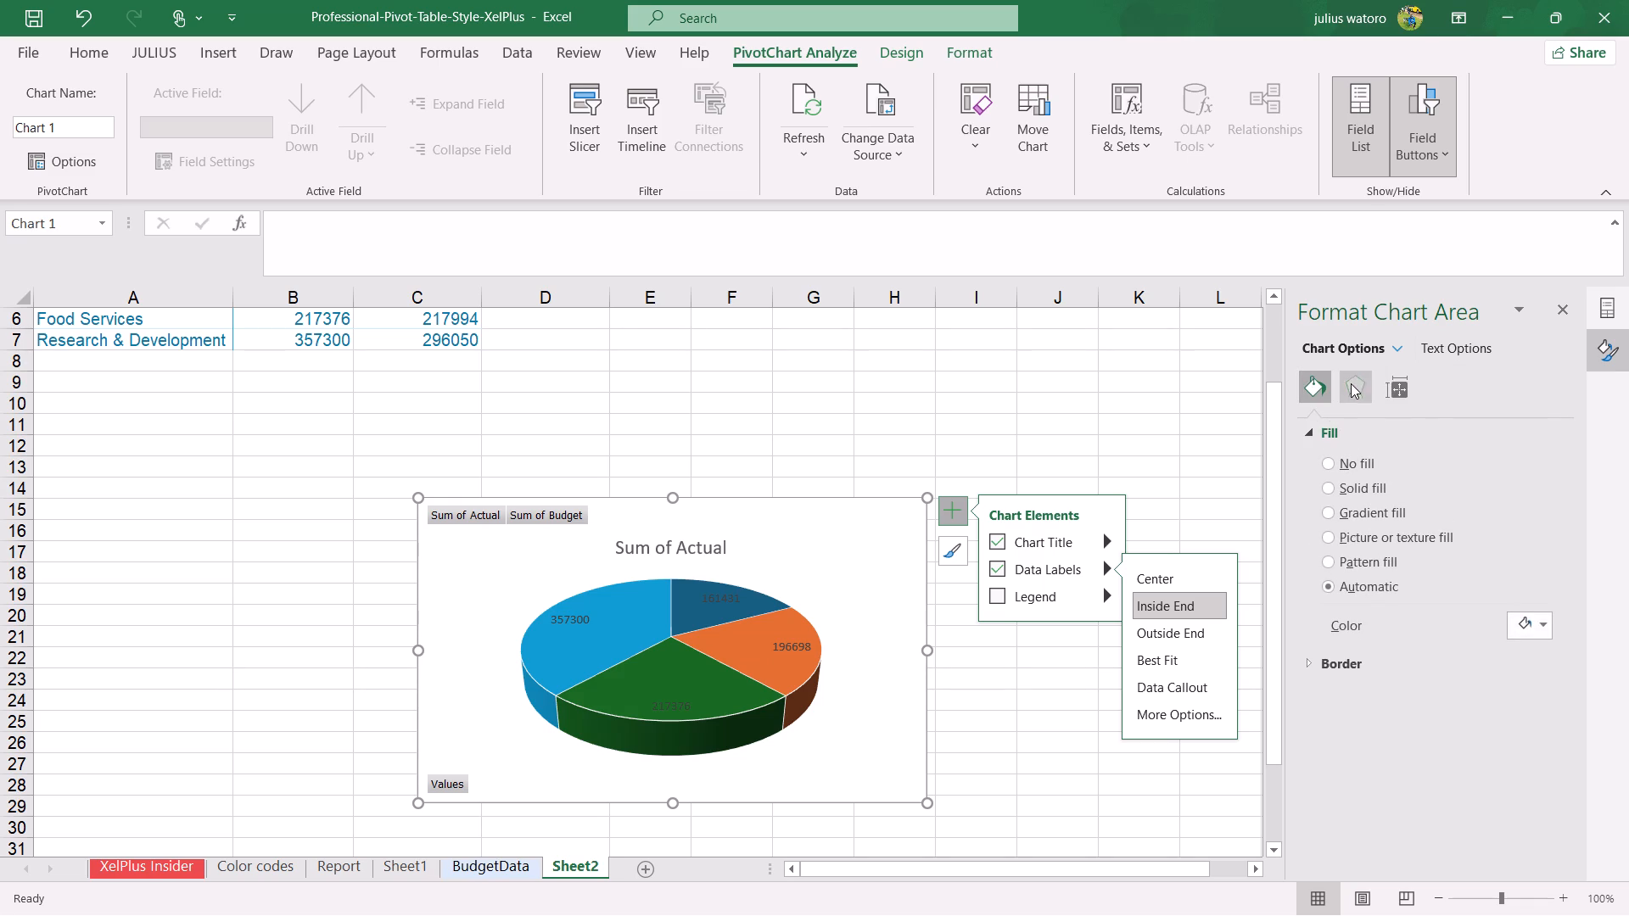
left_click(1324, 443)
left_click(1323, 440)
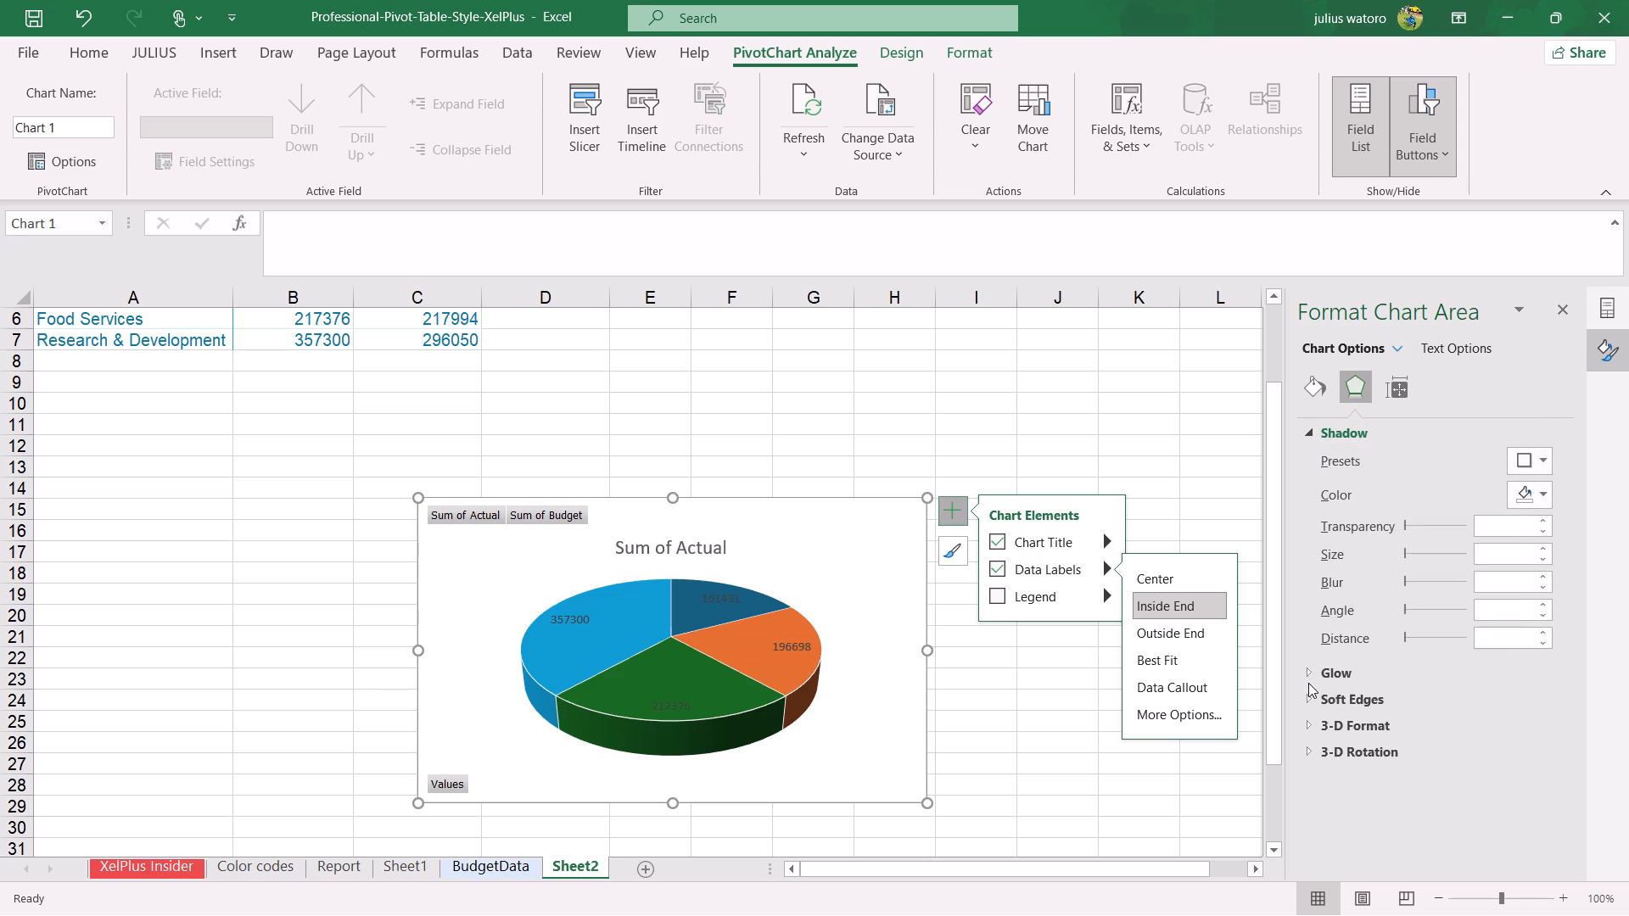
left_click(1308, 683)
left_click(1303, 670)
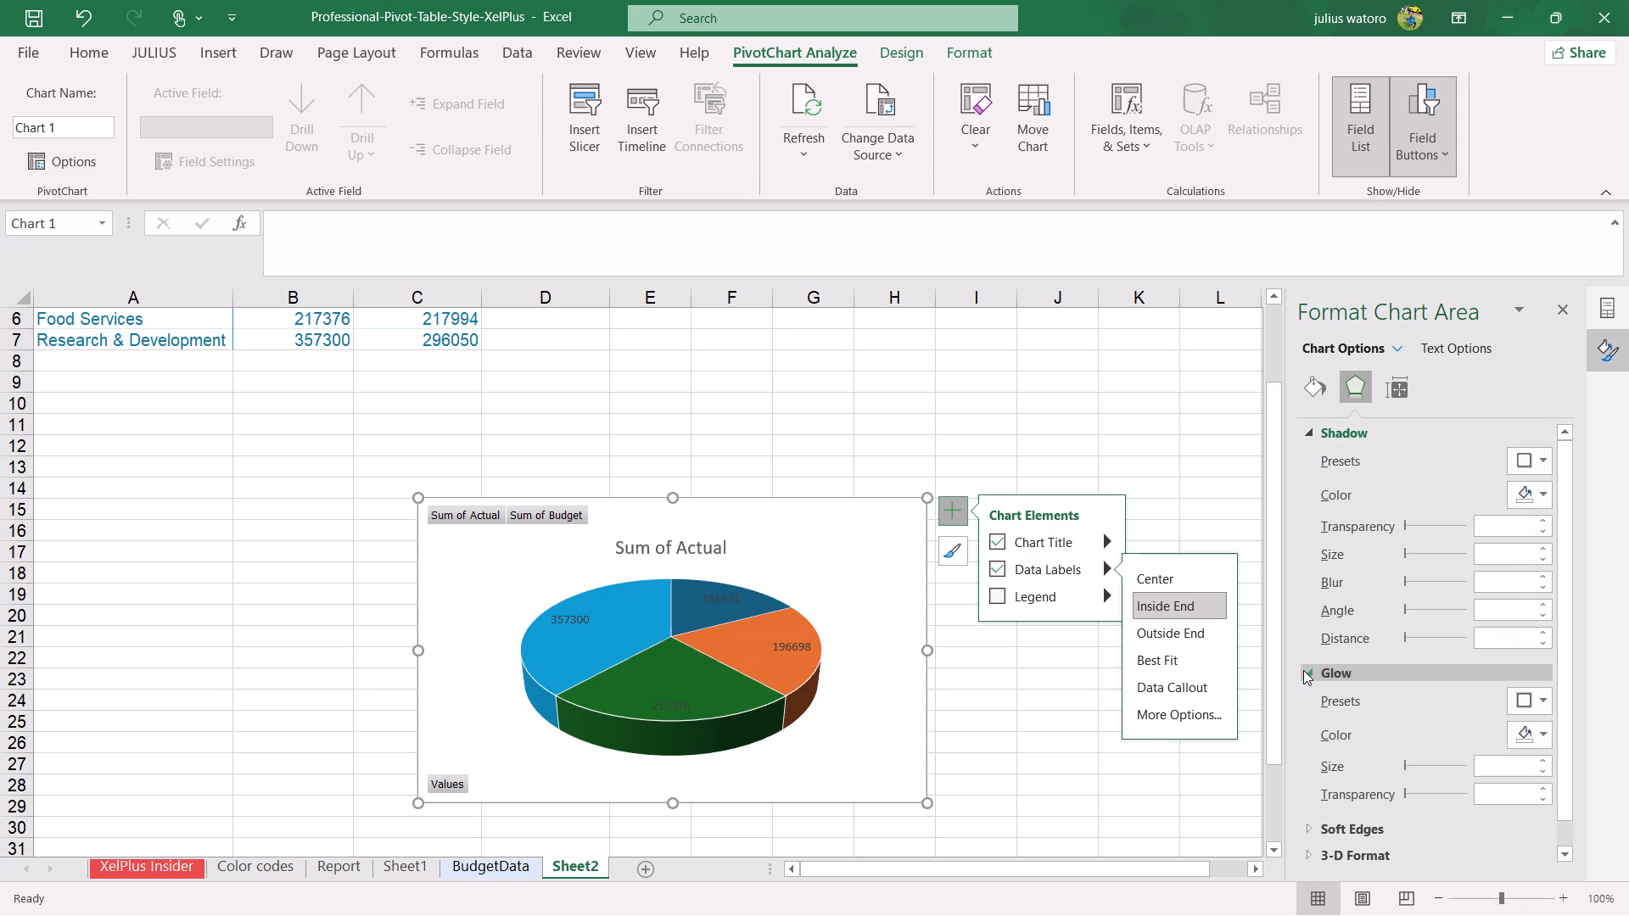
scroll(1305, 702, "down", 1)
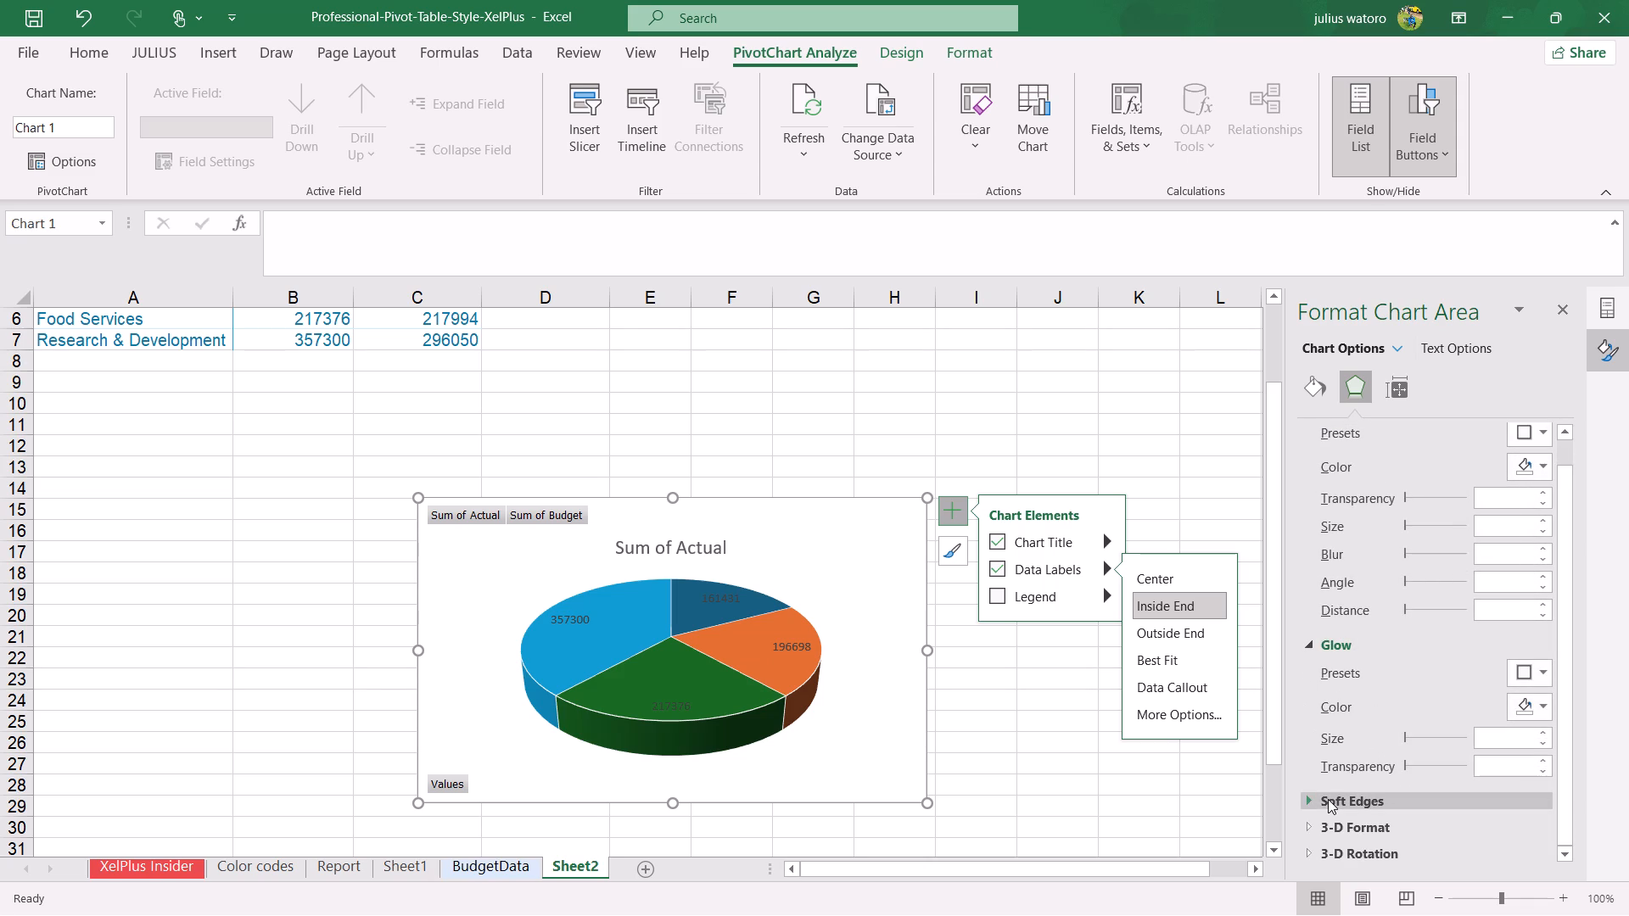
left_click(1413, 398)
left_click(1401, 386)
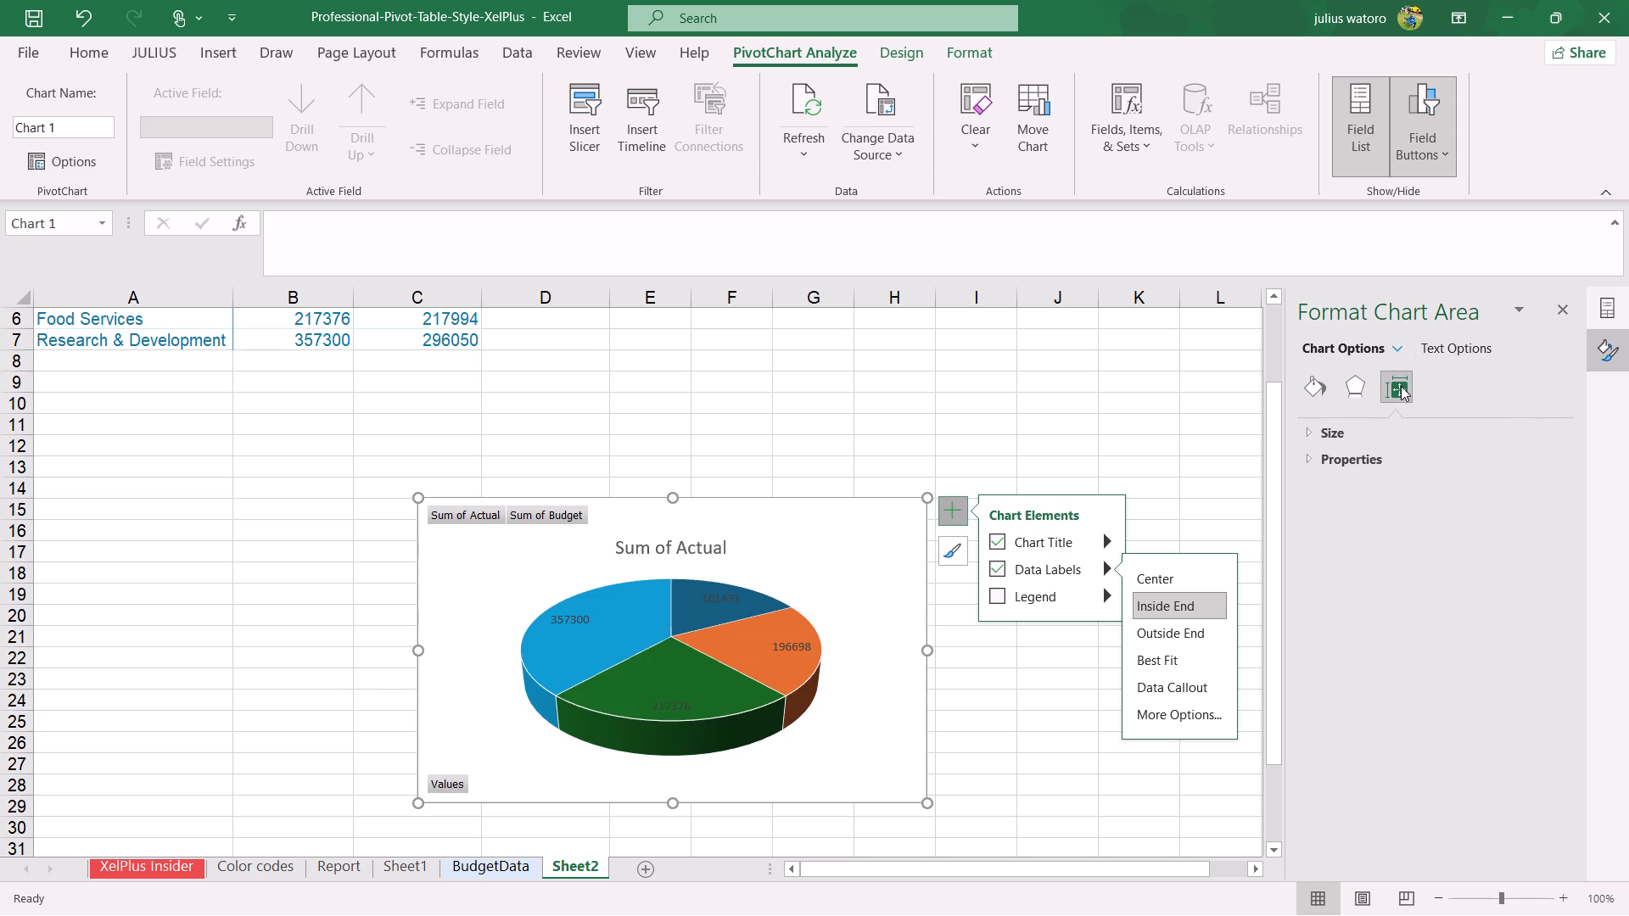
left_click(1346, 458)
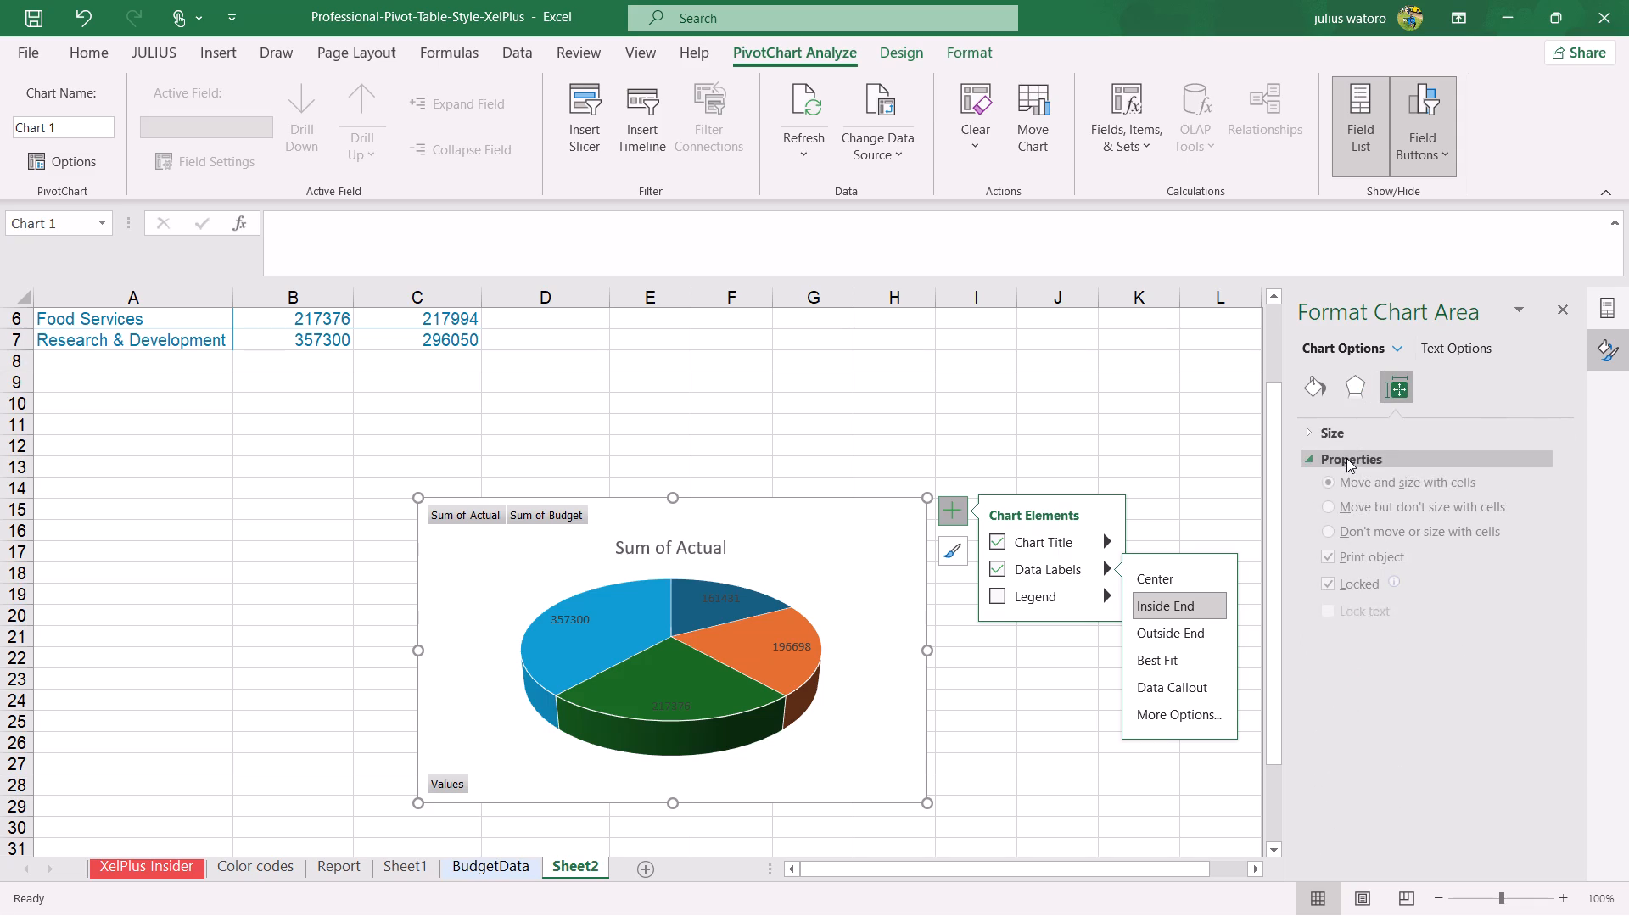
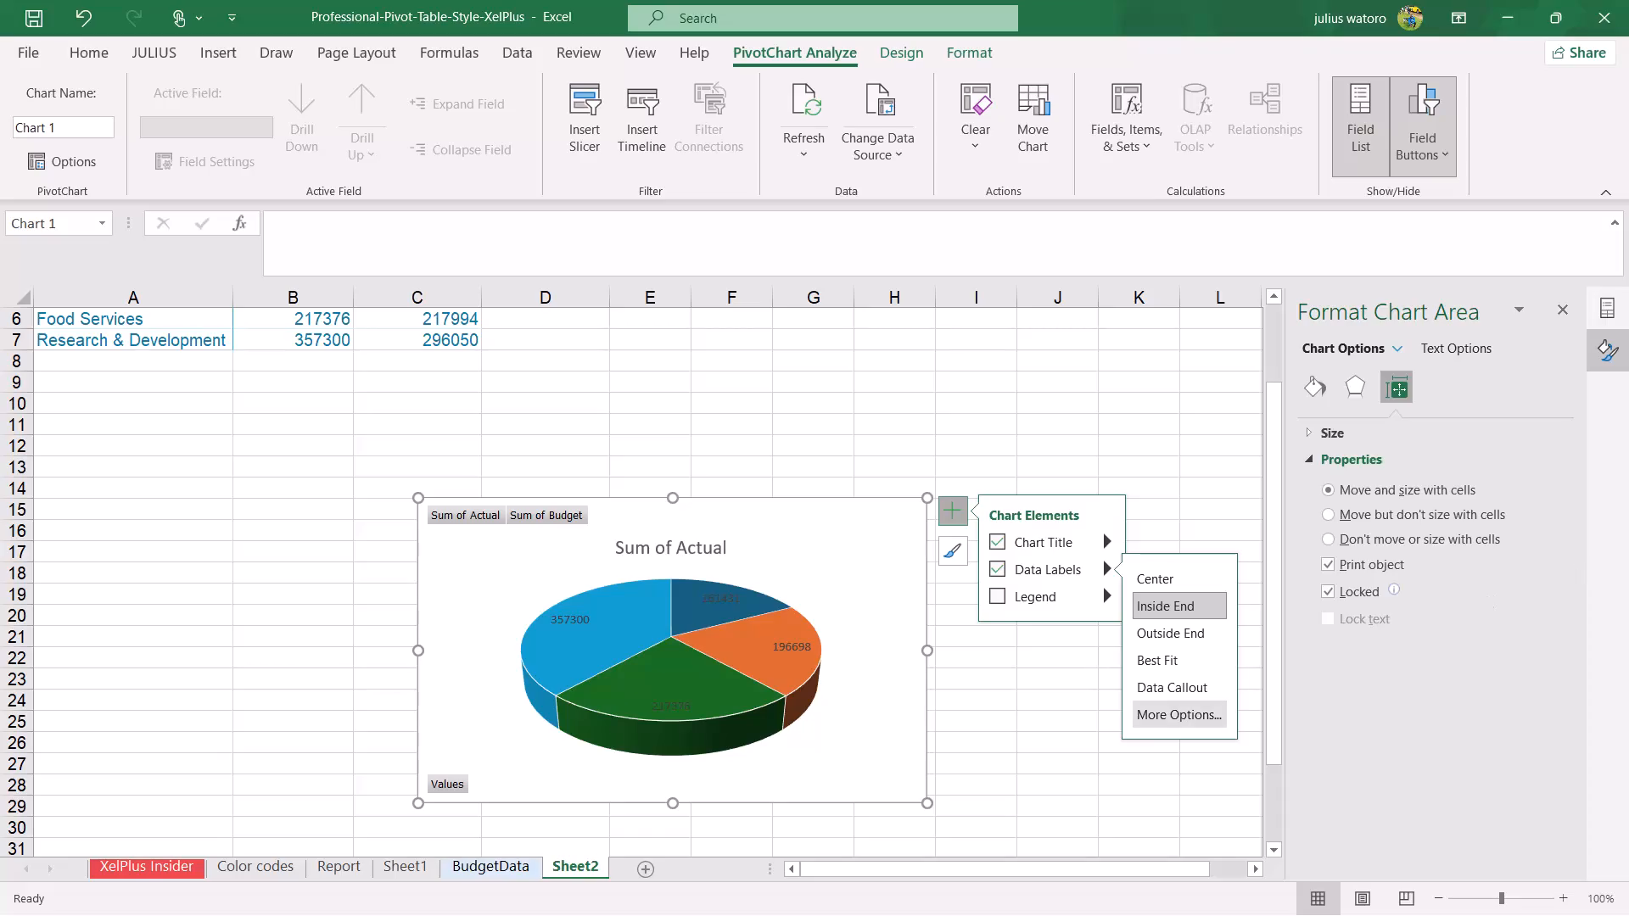
Change the pie slices' data labels to data callouts showing each department's name and percentage.
left_click(1196, 691)
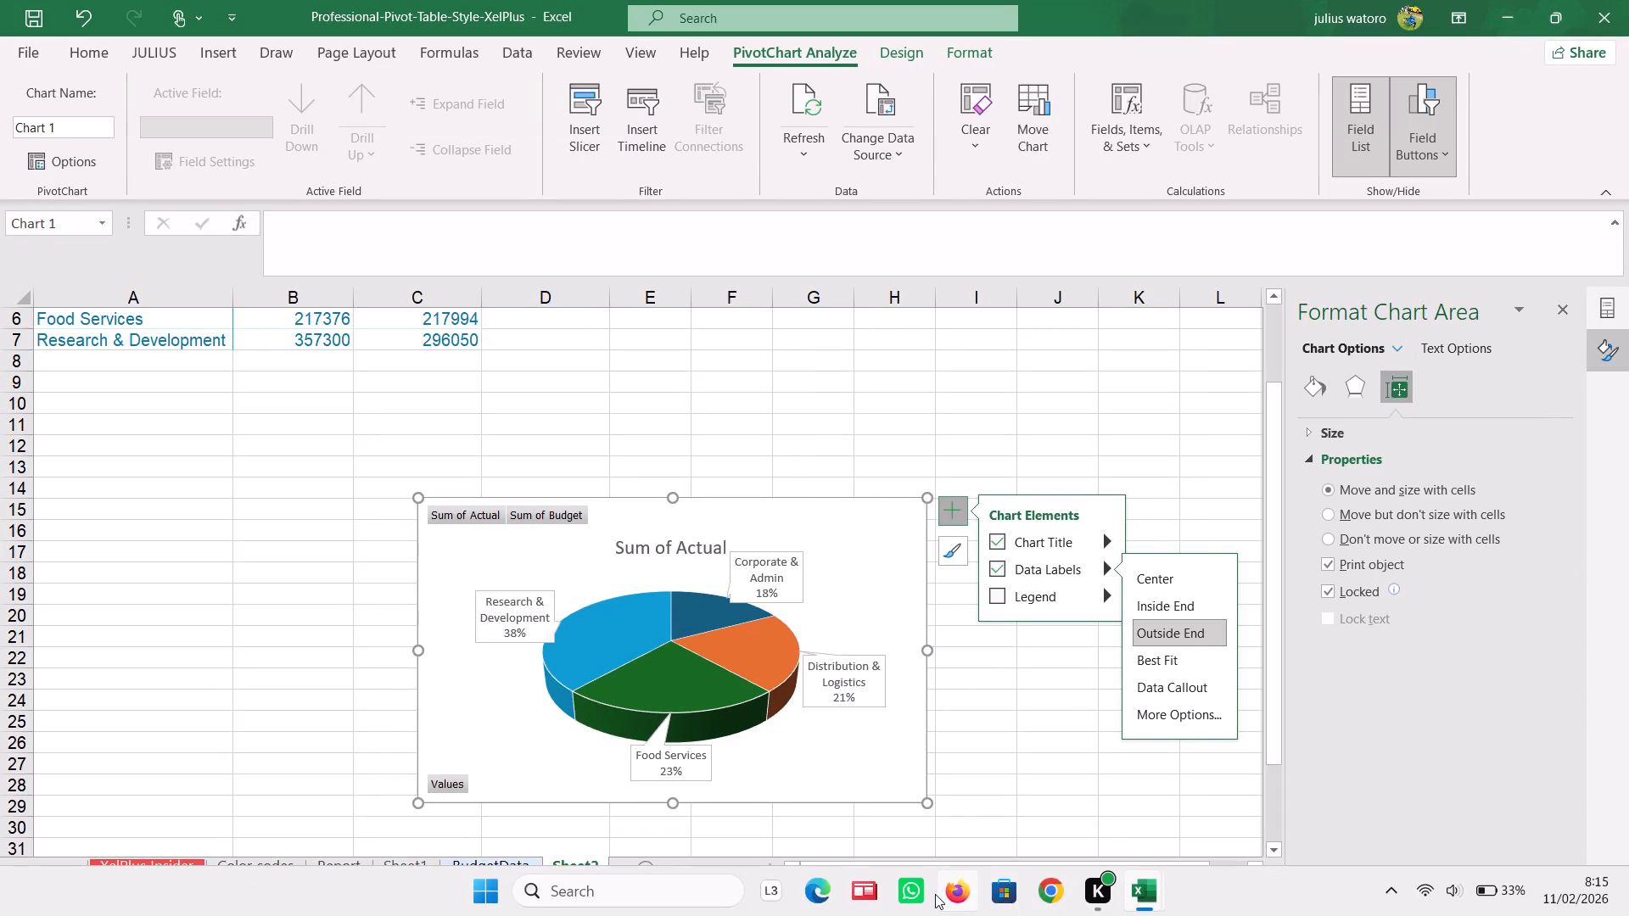
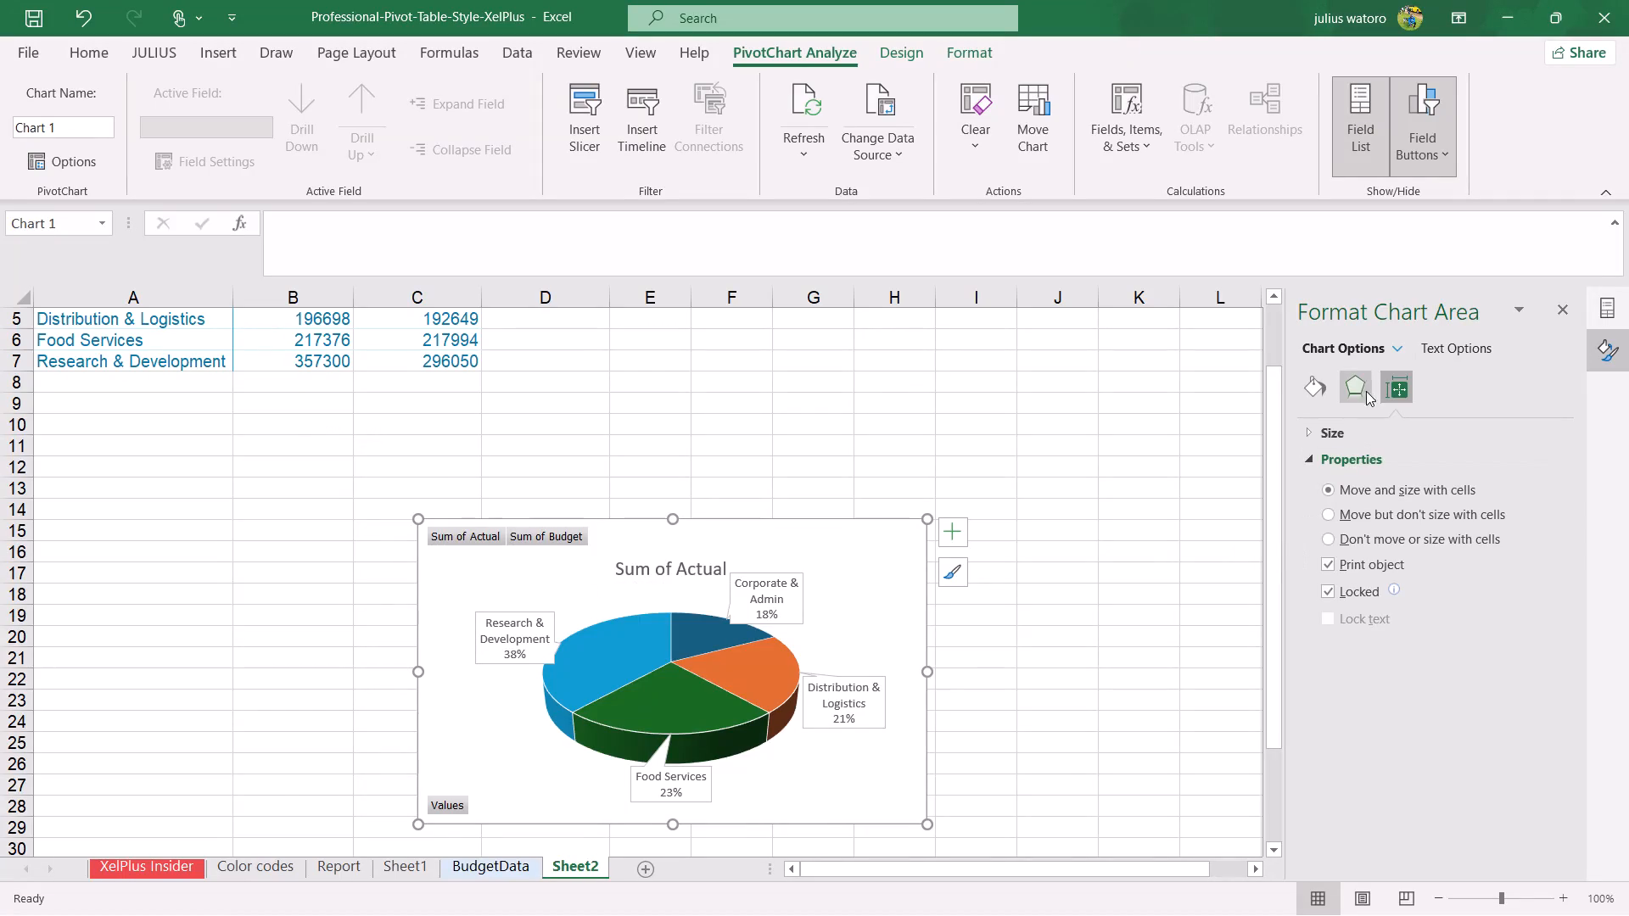
Examine the chart area's effects, size and properties settings, the selectable chart elements, and the Values button's formatting options.
left_click(1362, 385)
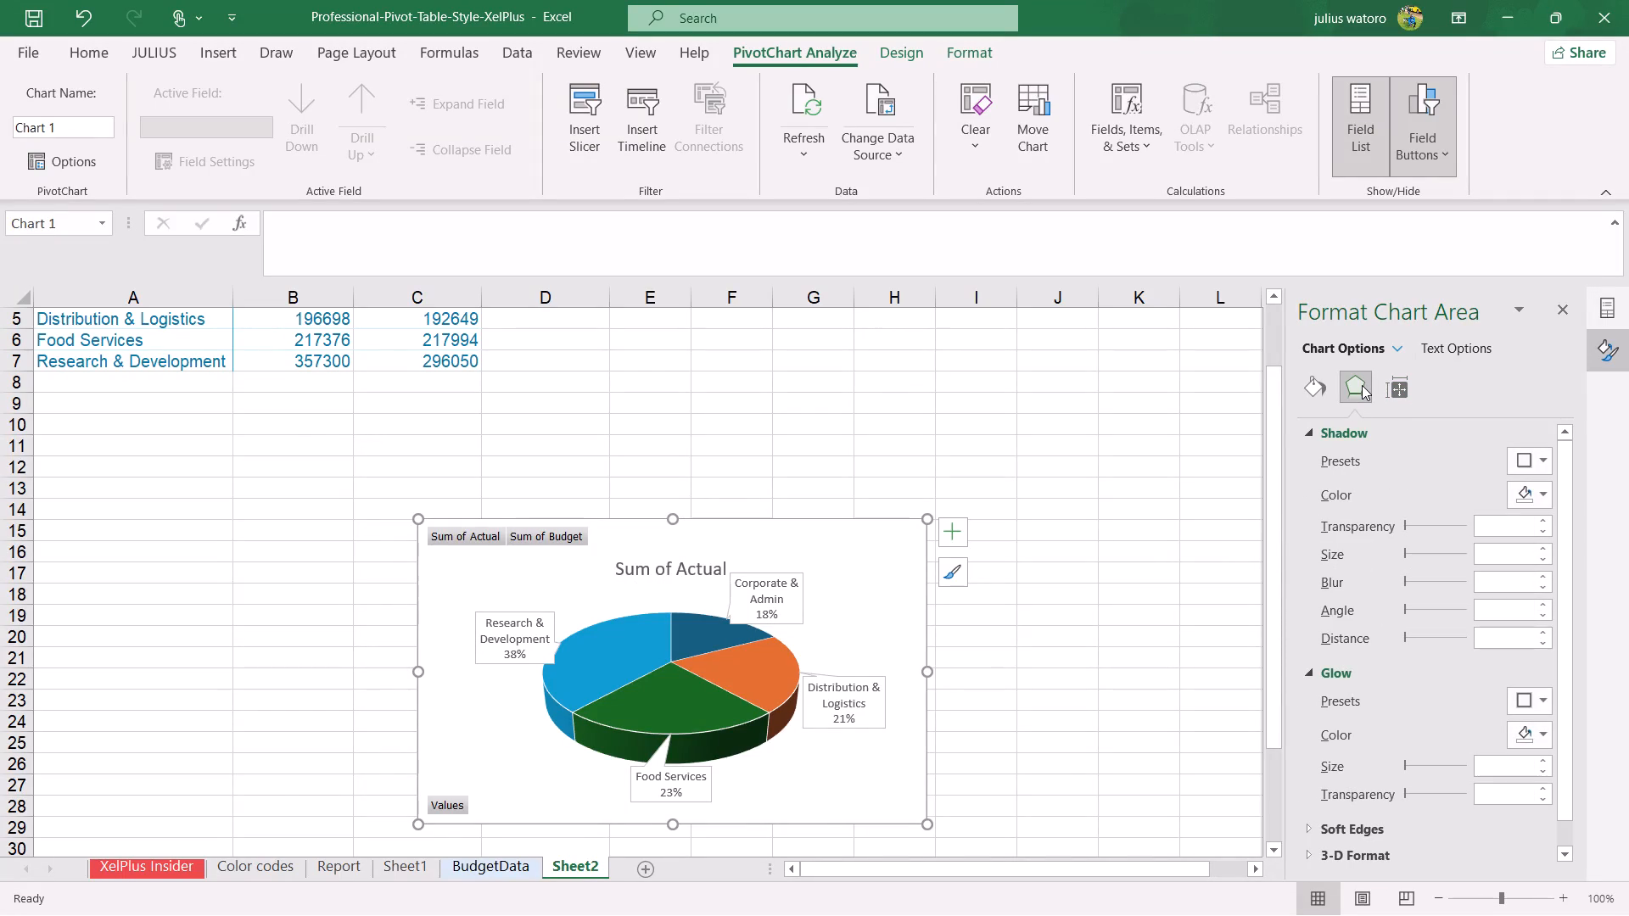
left_click(1362, 385)
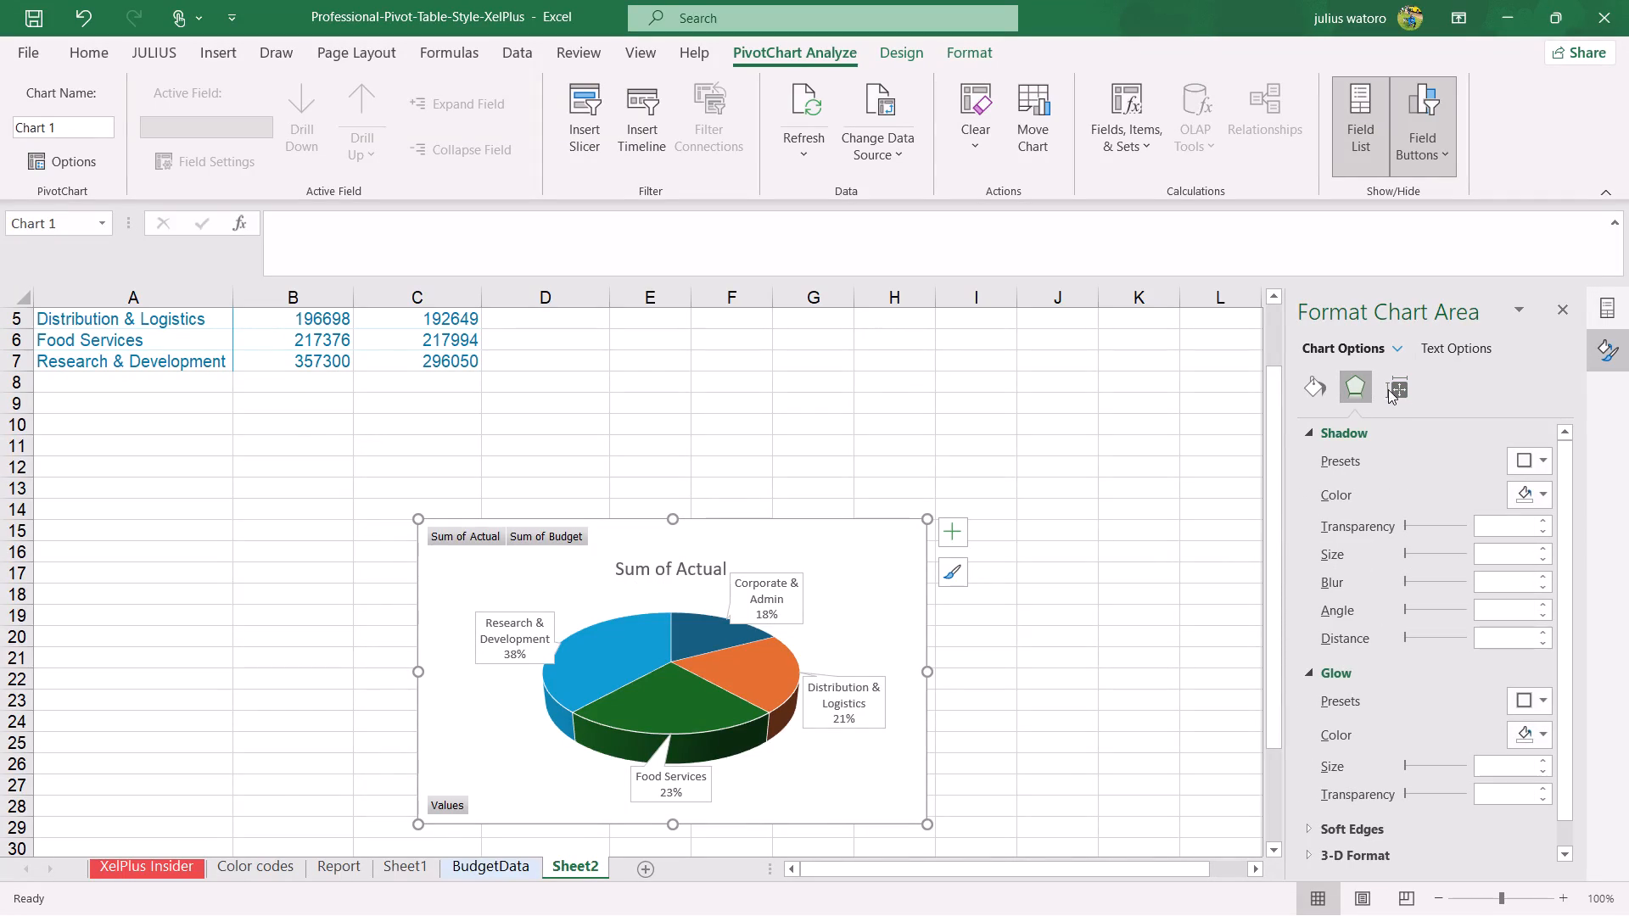
left_click(1397, 391)
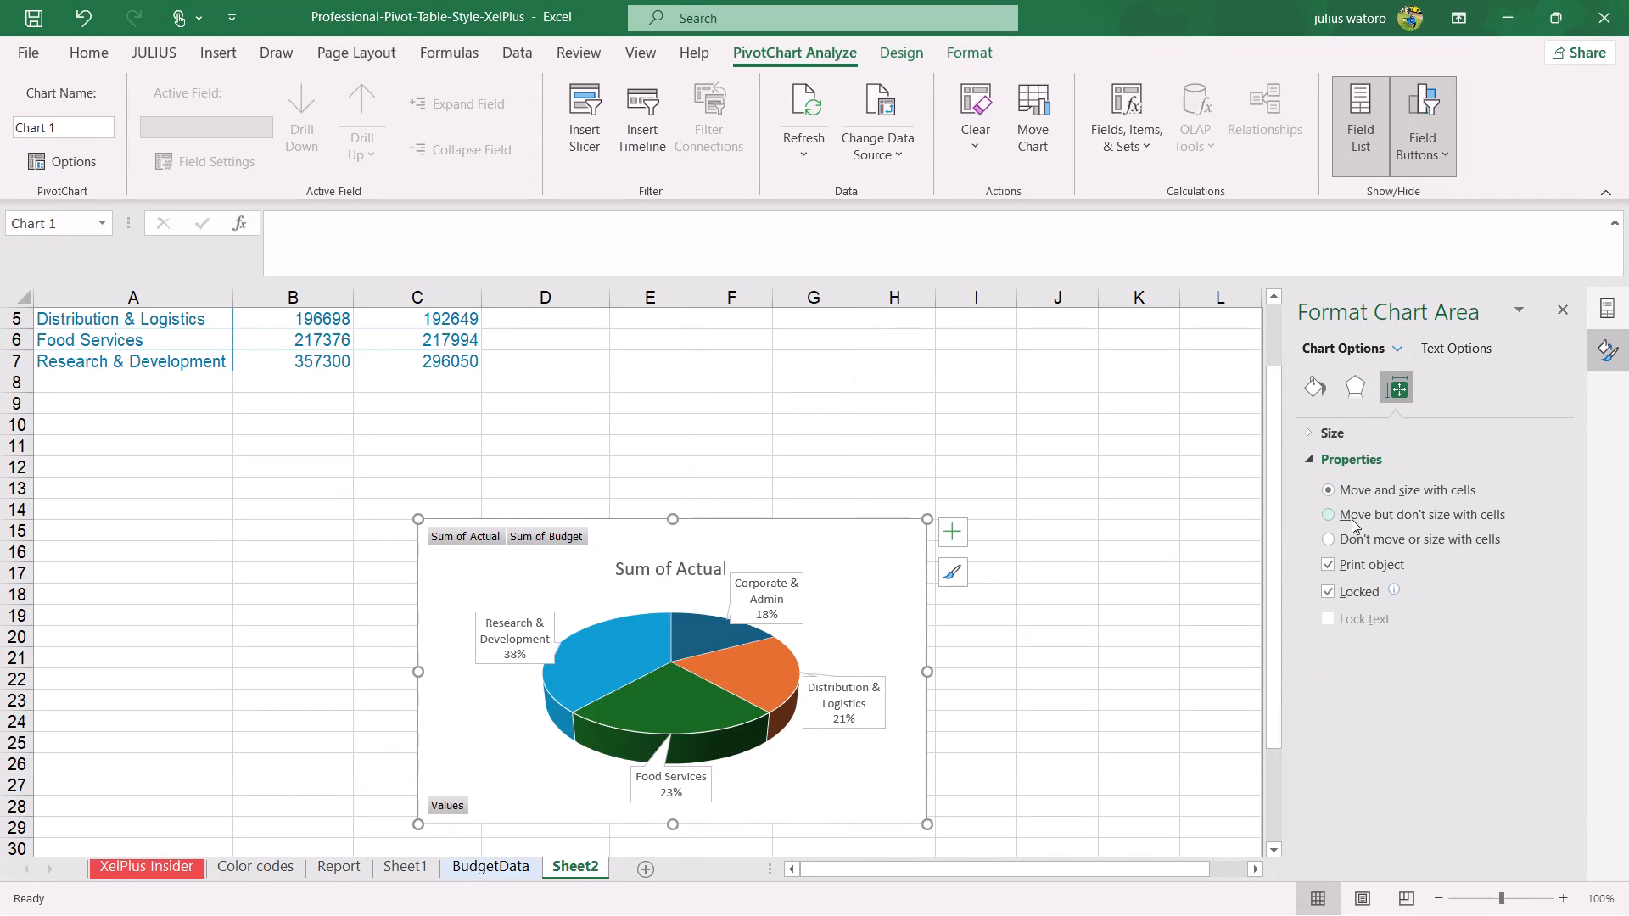
left_click(1391, 350)
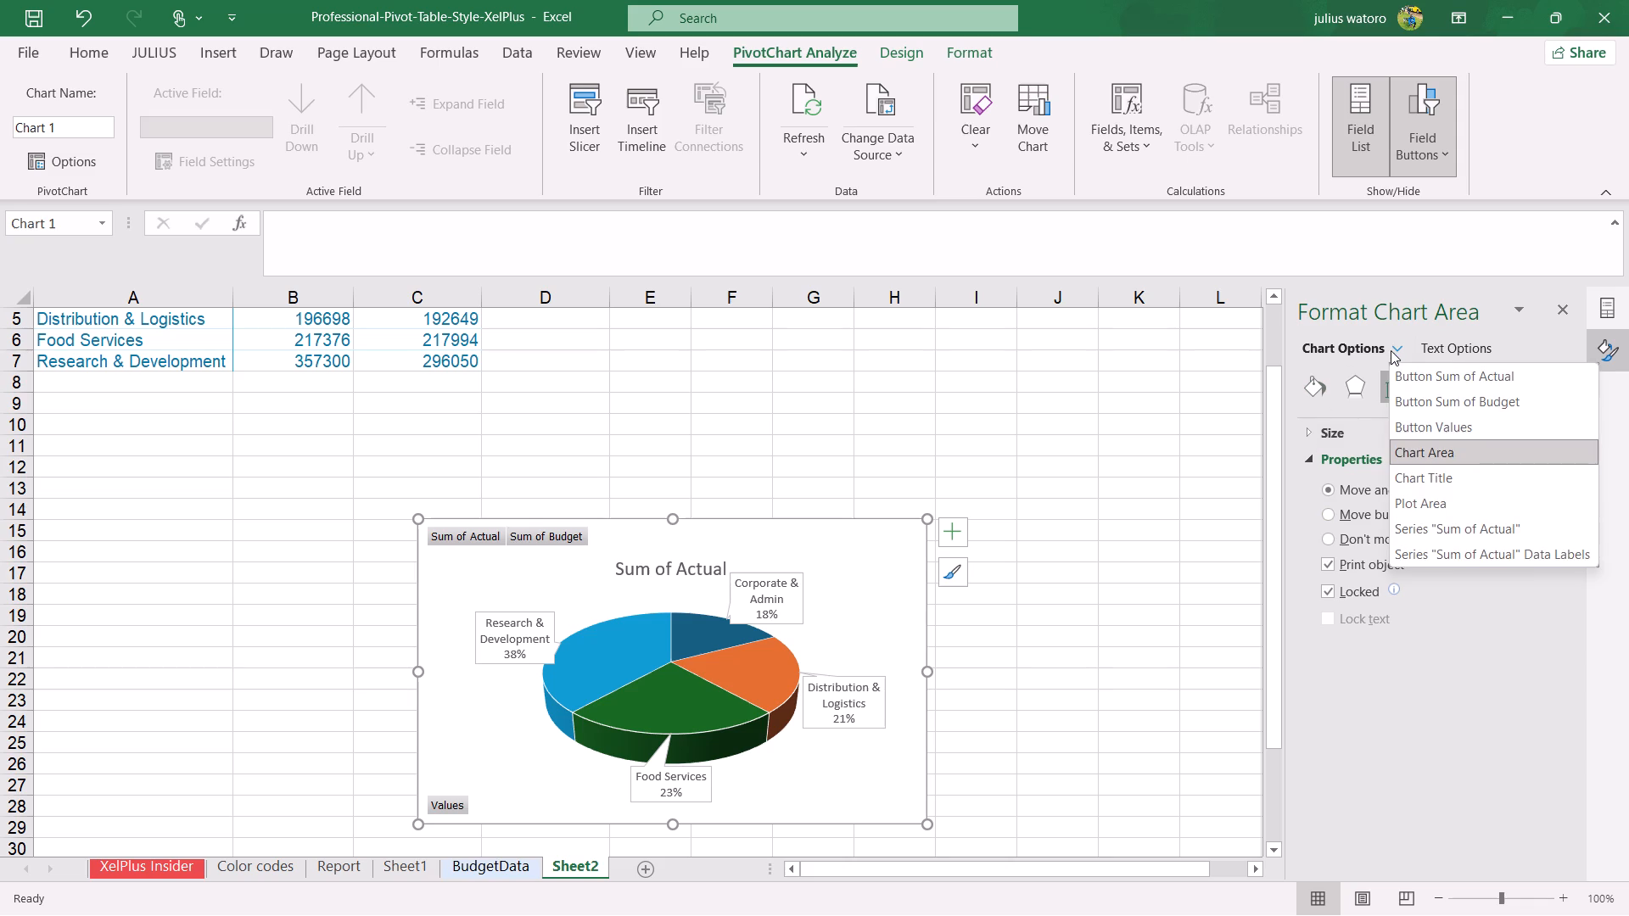
left_click(1425, 426)
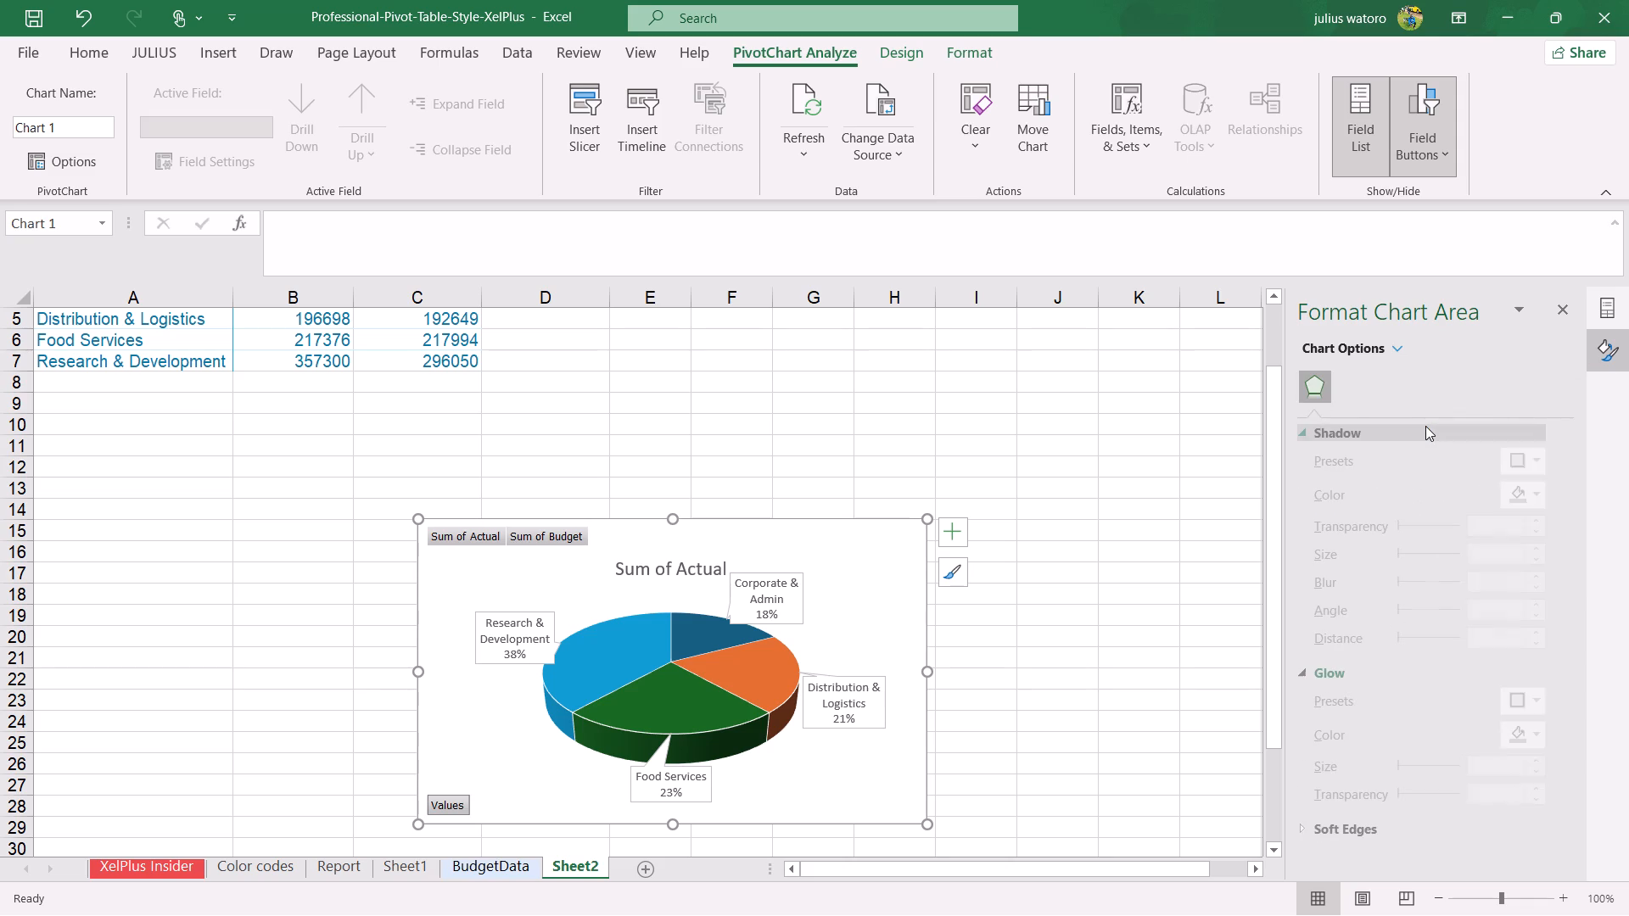
scroll(1423, 551, "down", 2)
left_click(1374, 340)
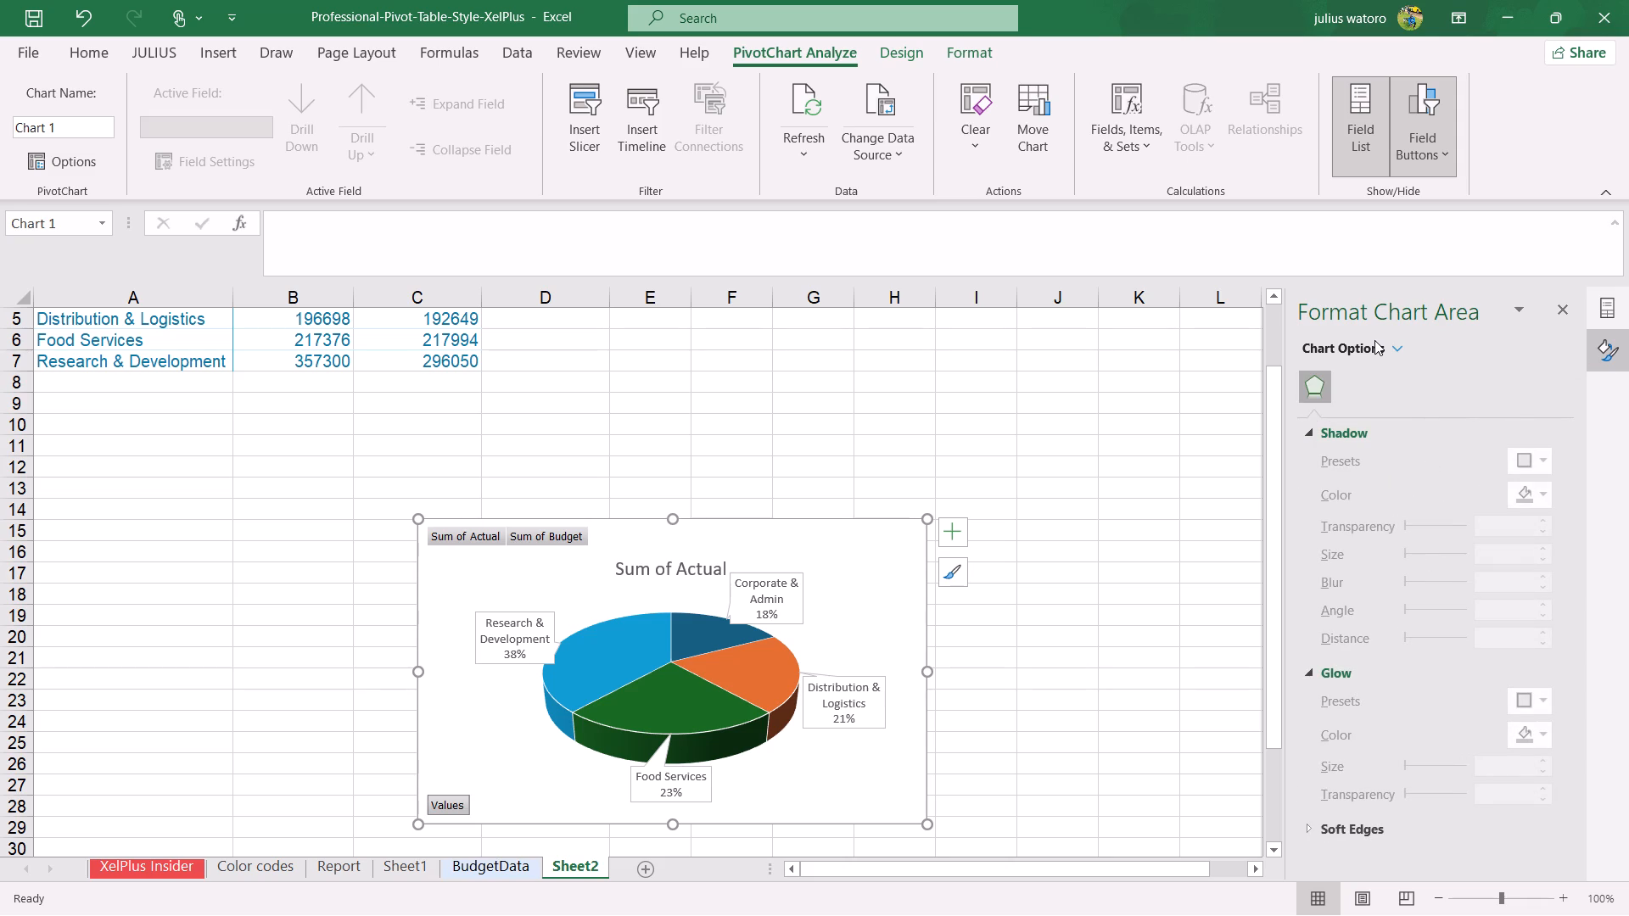
left_click(1395, 356)
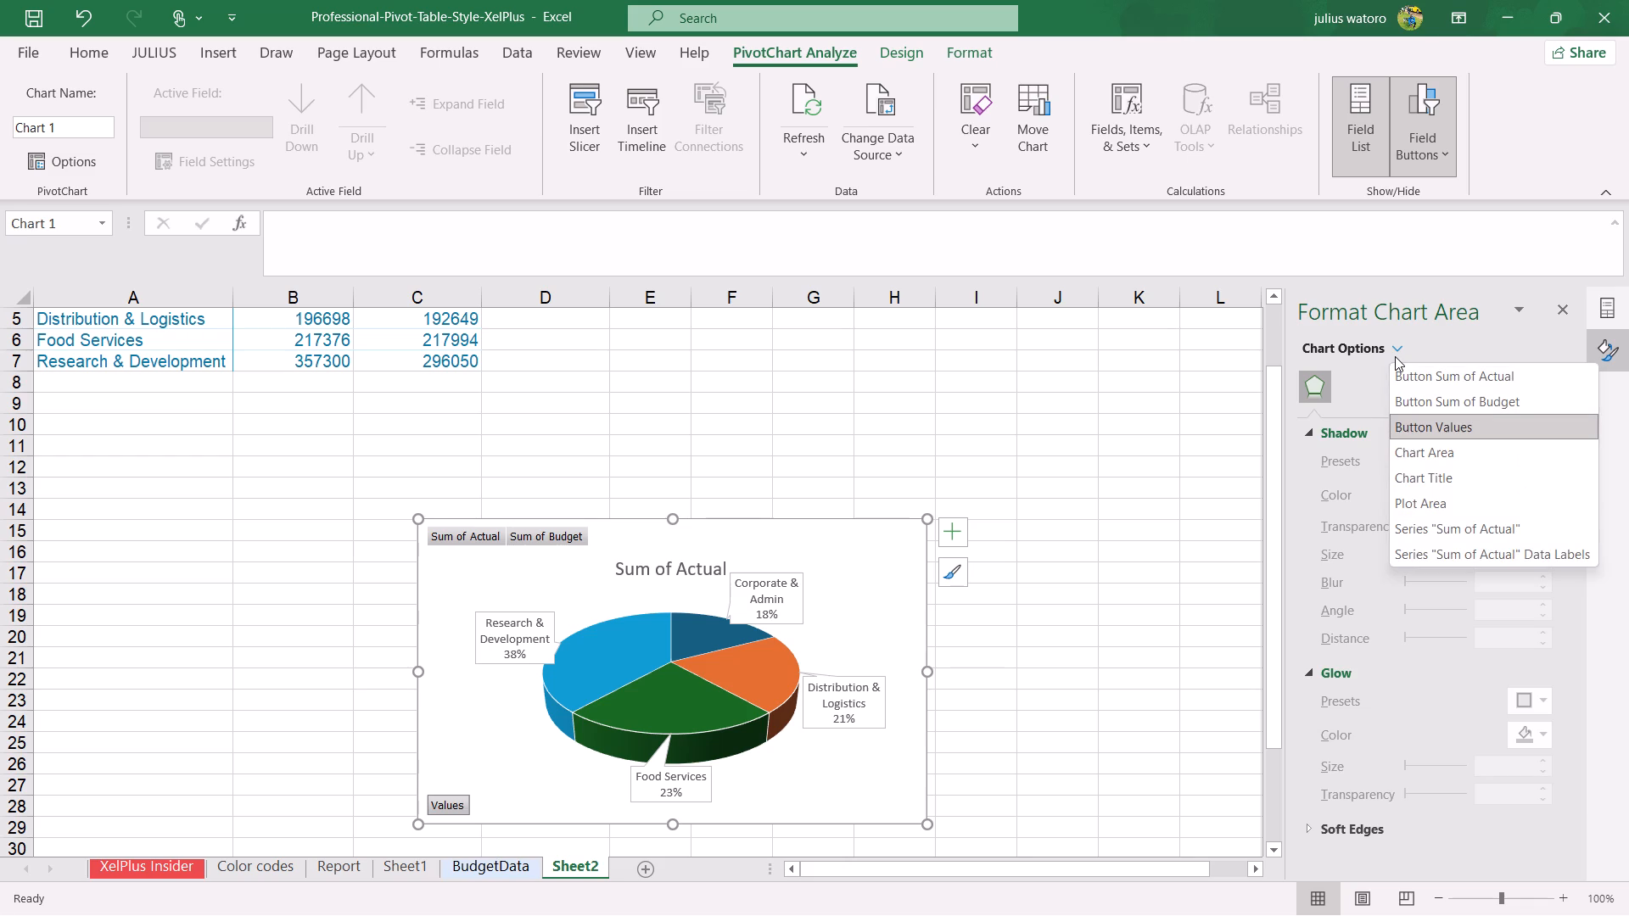
left_click(1395, 356)
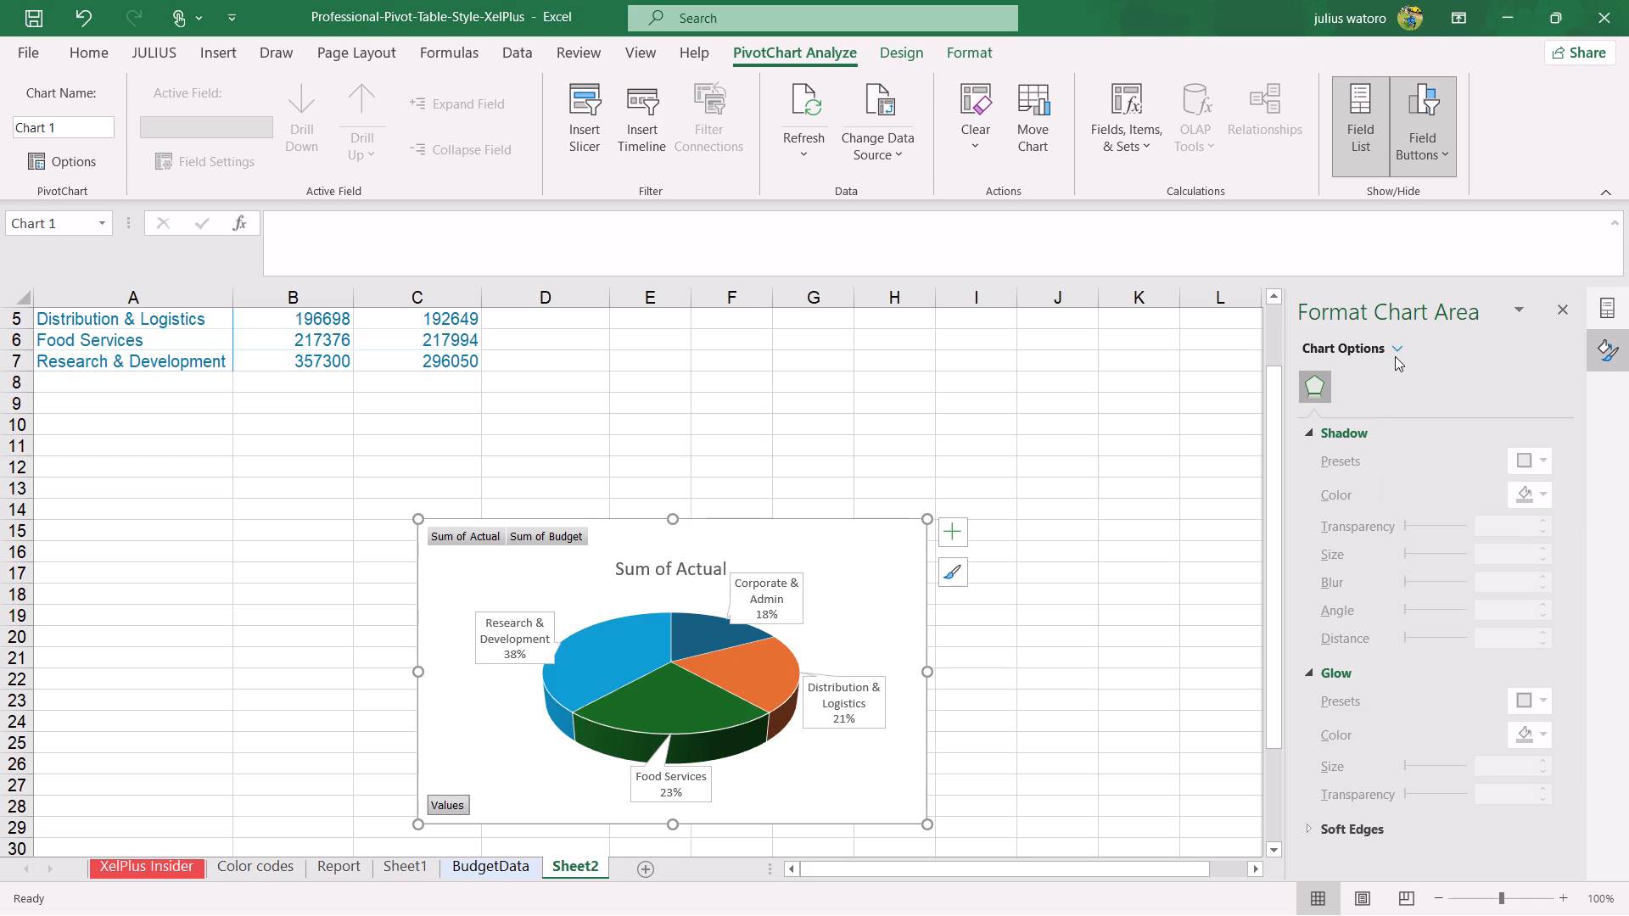
scroll(854, 444, "up", 4)
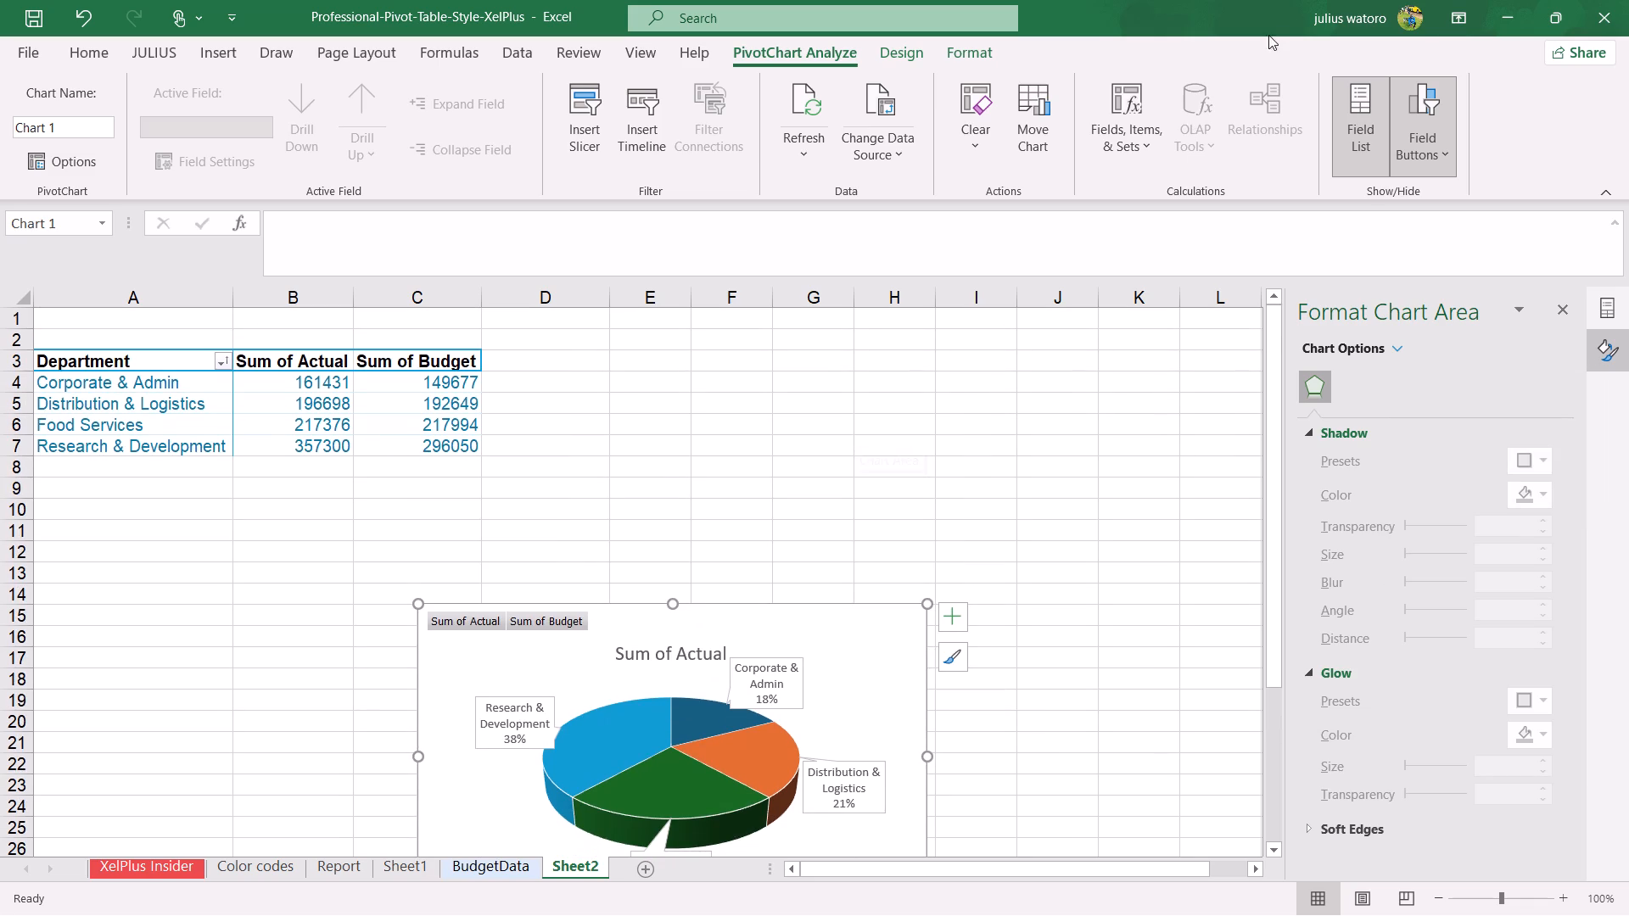
Toggle the PivotChart's Field List so that it is hidden.
left_click(1378, 131)
left_click(1378, 131)
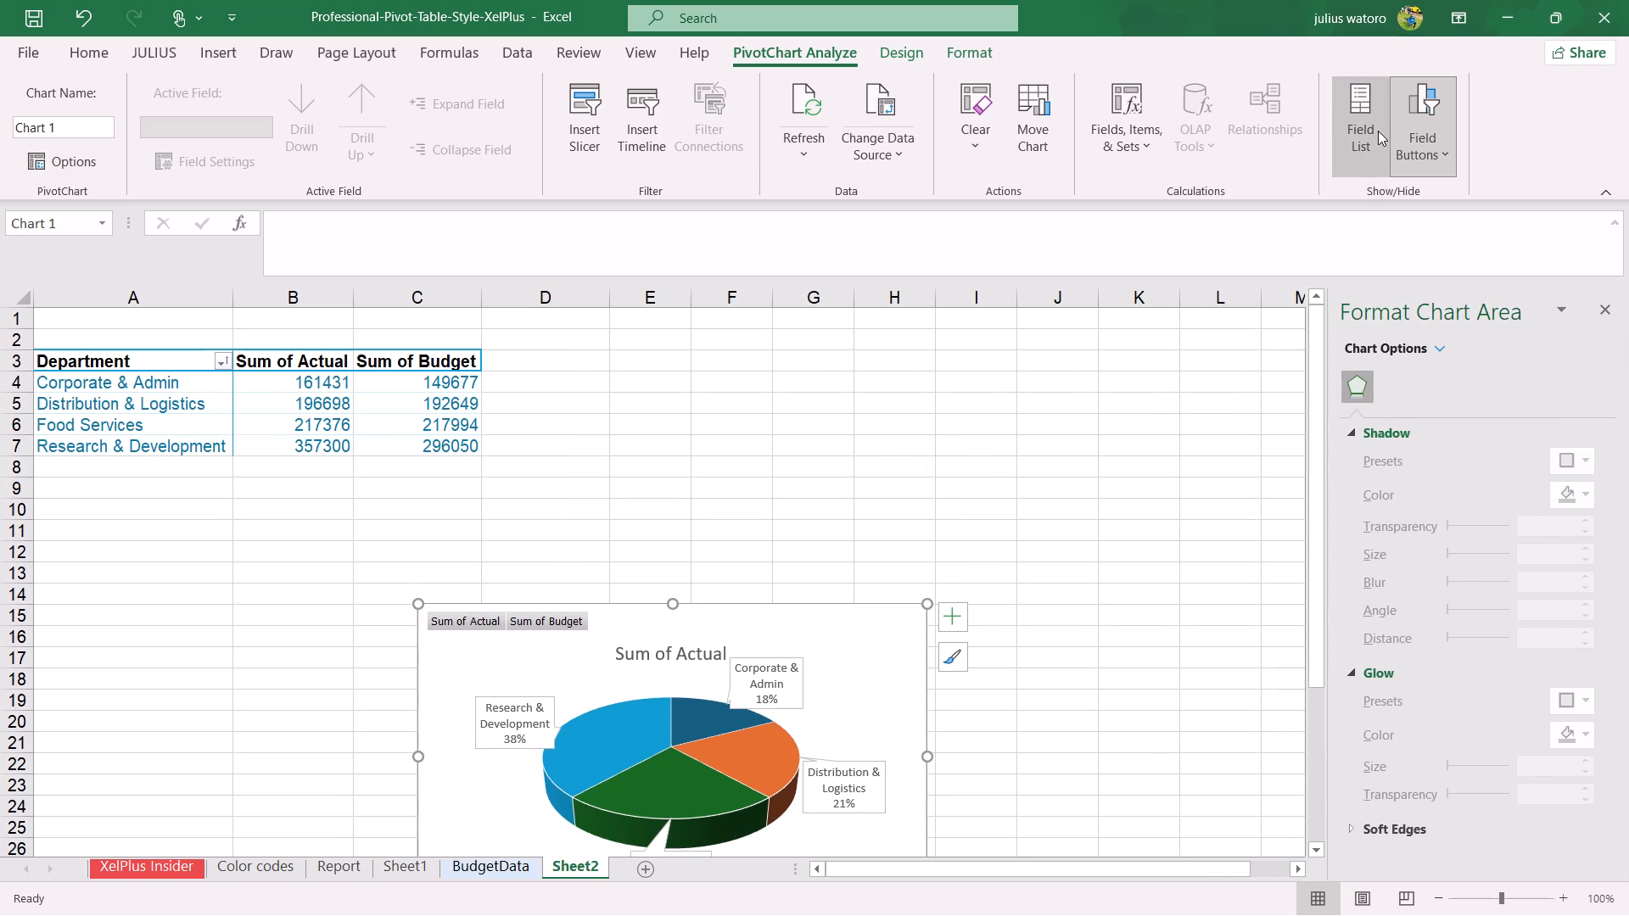
left_click(1378, 131)
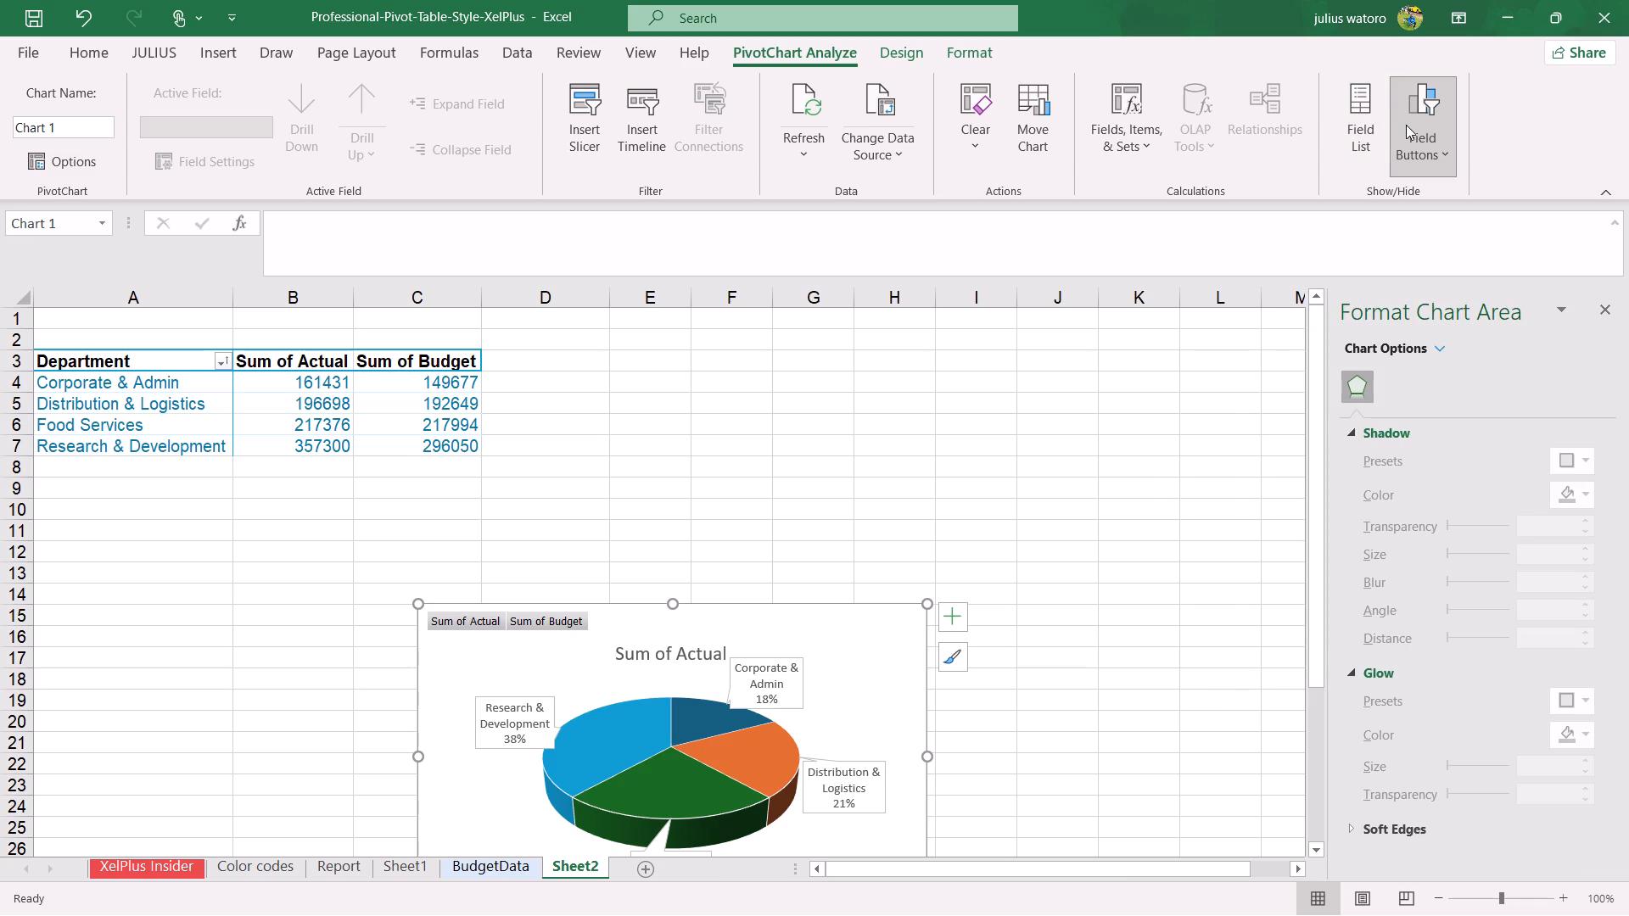
Hide all field buttons on the pie PivotChart.
left_click(1406, 125)
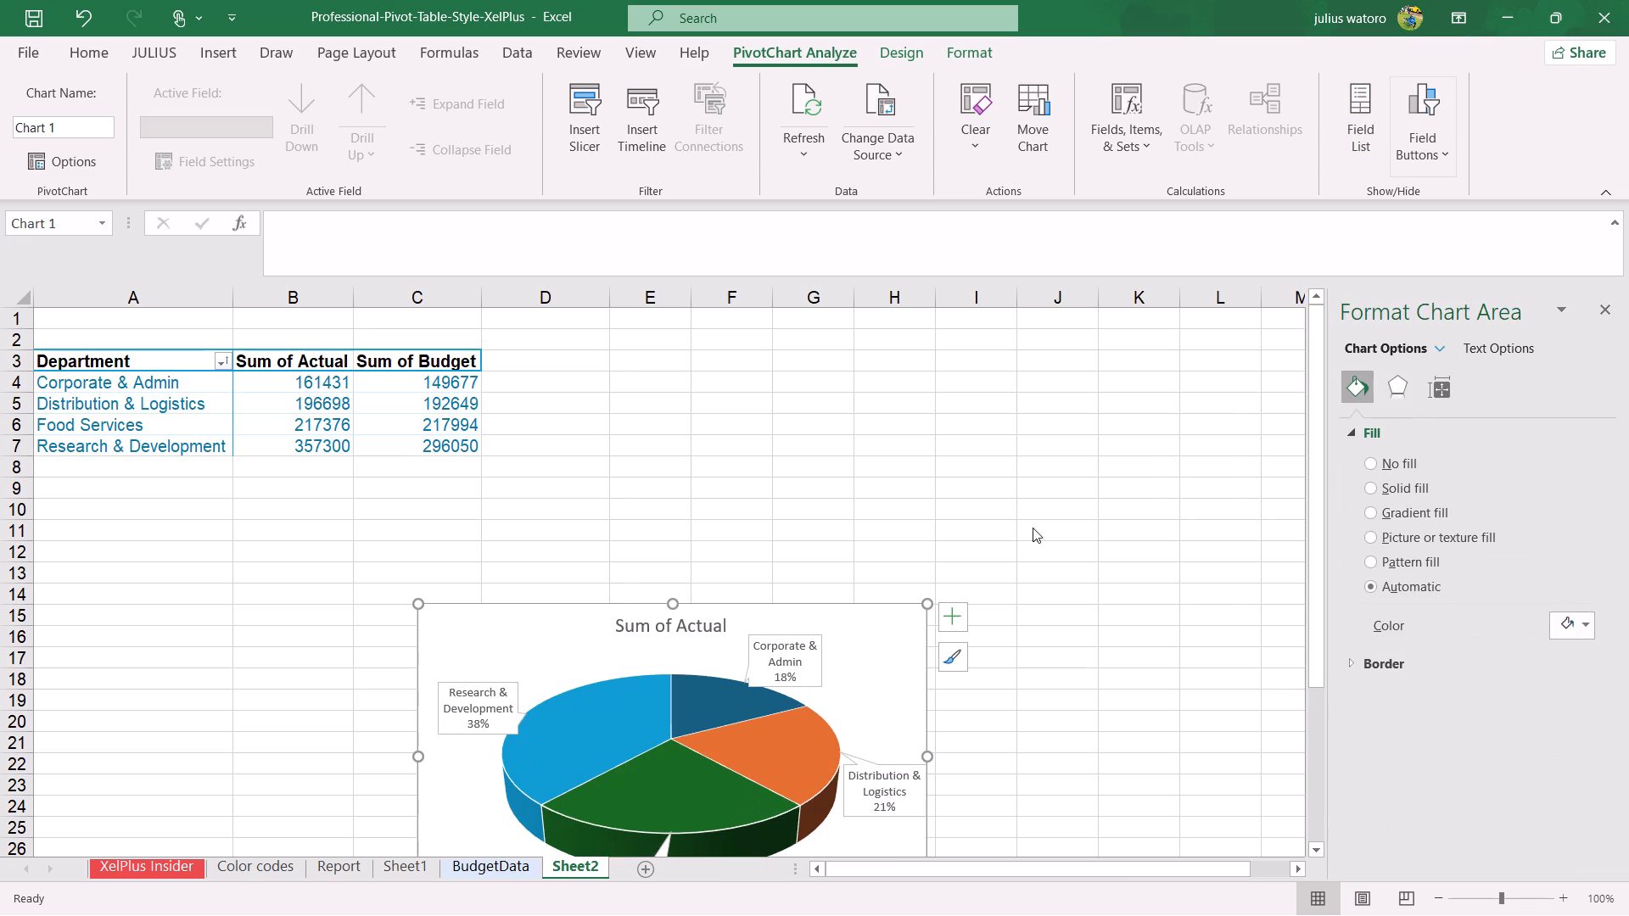
Move the pie chart up beside the pivot table, with its top-left corner at about cell E6, and deselect it.
scroll(839, 679, "down", 1)
left_click_drag(863, 641, 867, 637)
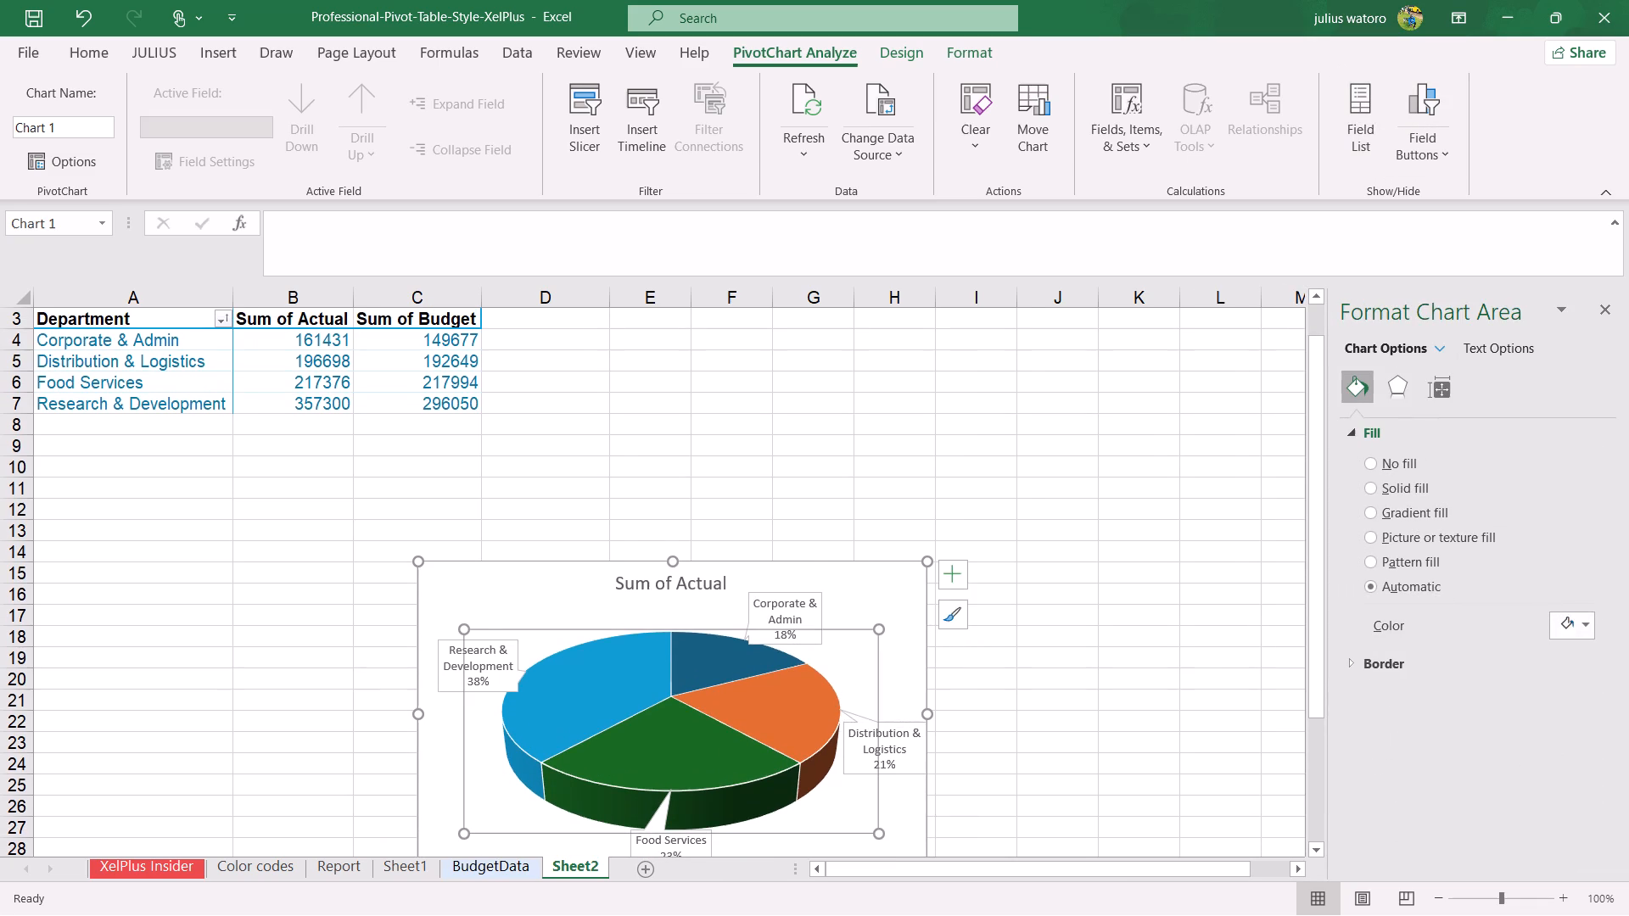
left_click_drag(867, 637, 845, 640)
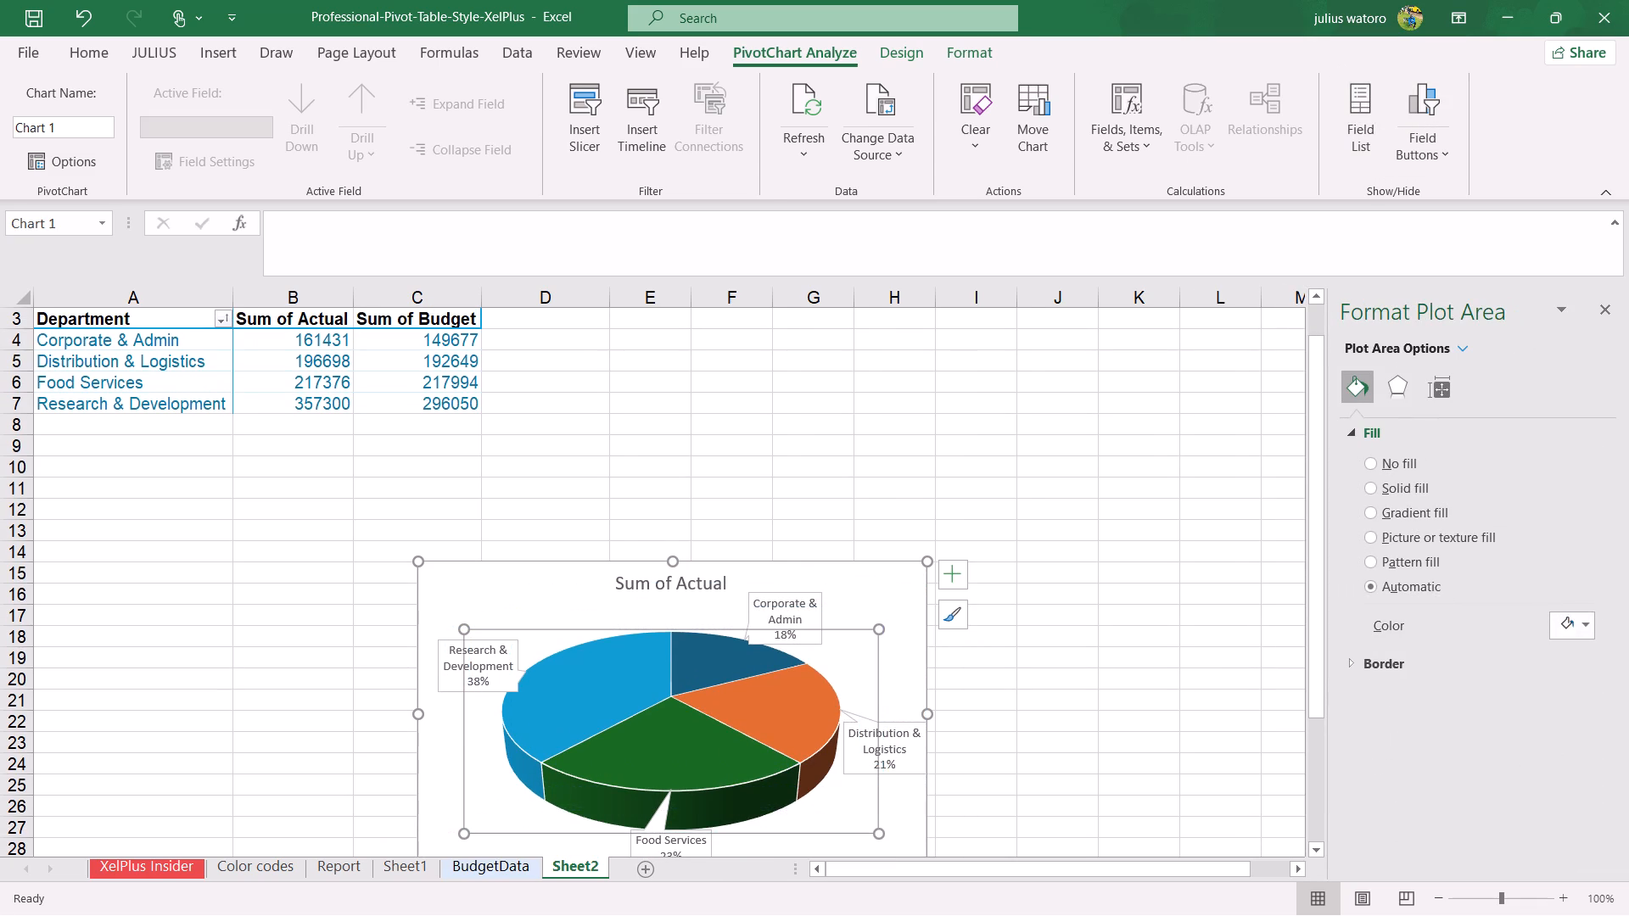
left_click_drag(869, 600, 1072, 469)
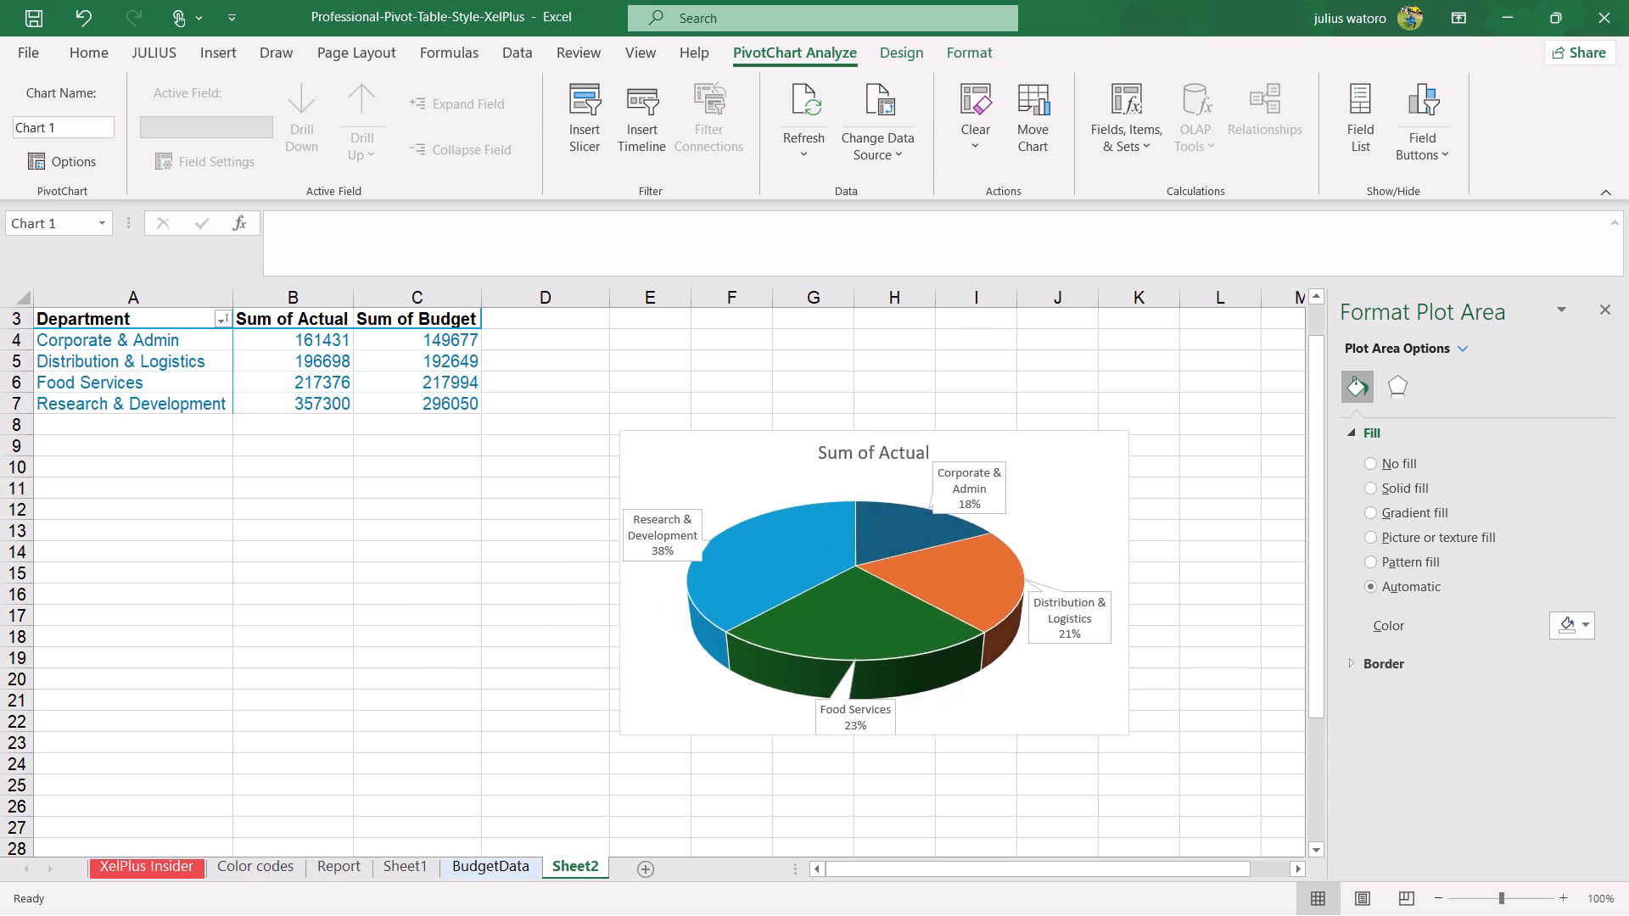
left_click_drag(1072, 469, 1059, 425)
scroll(1059, 425, "up", 2)
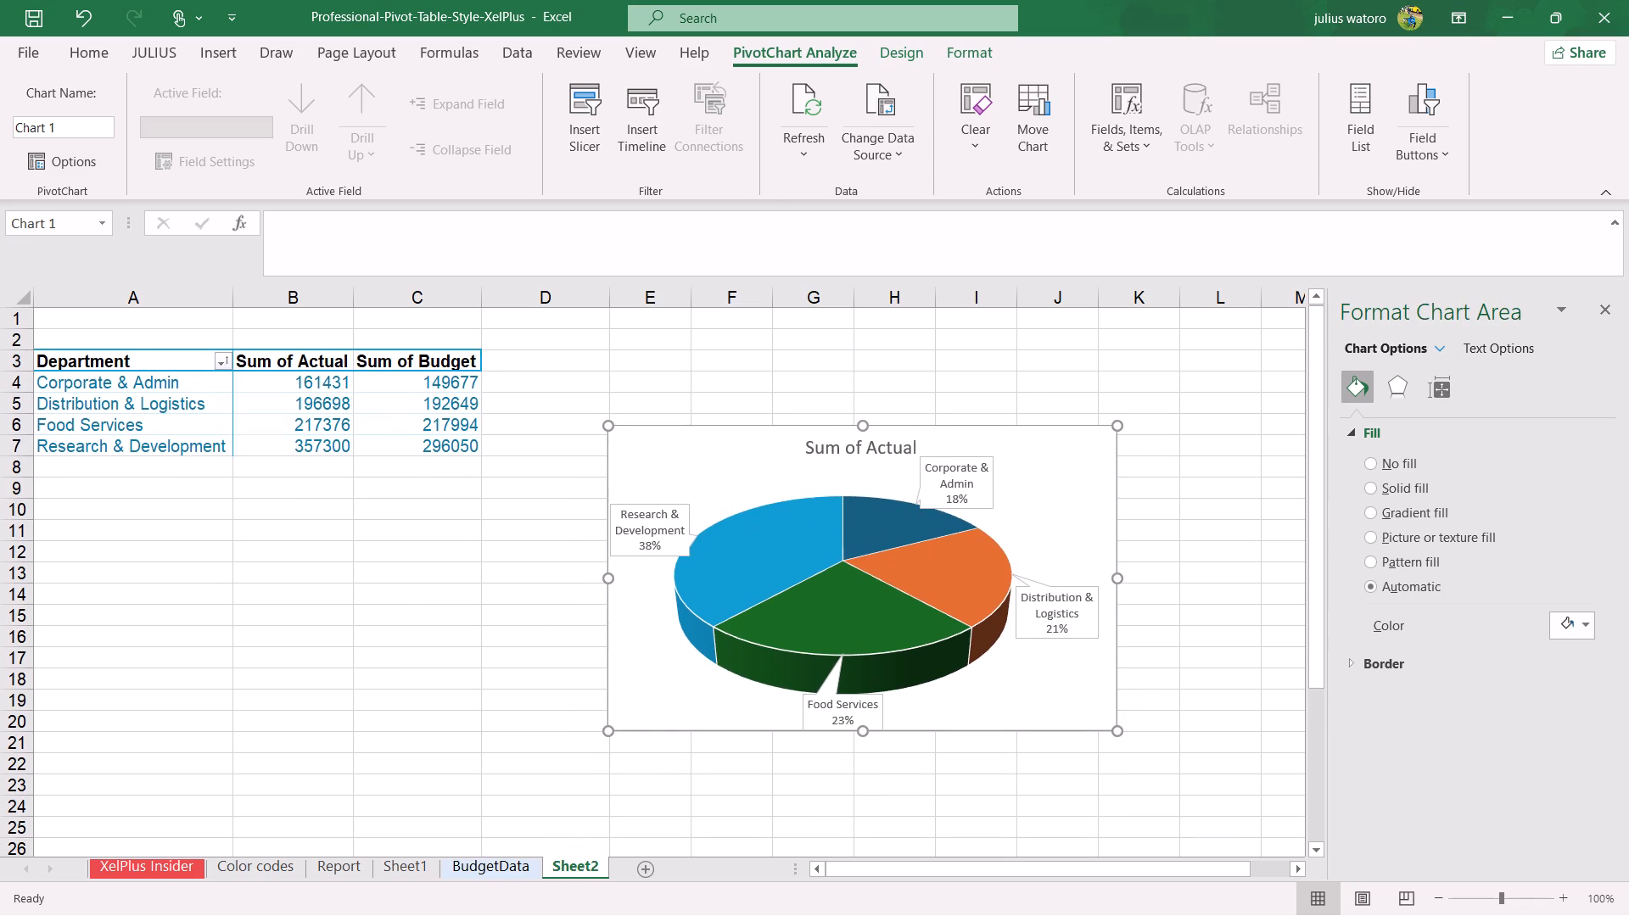
left_click(423, 530)
scroll(423, 530, "up", 9)
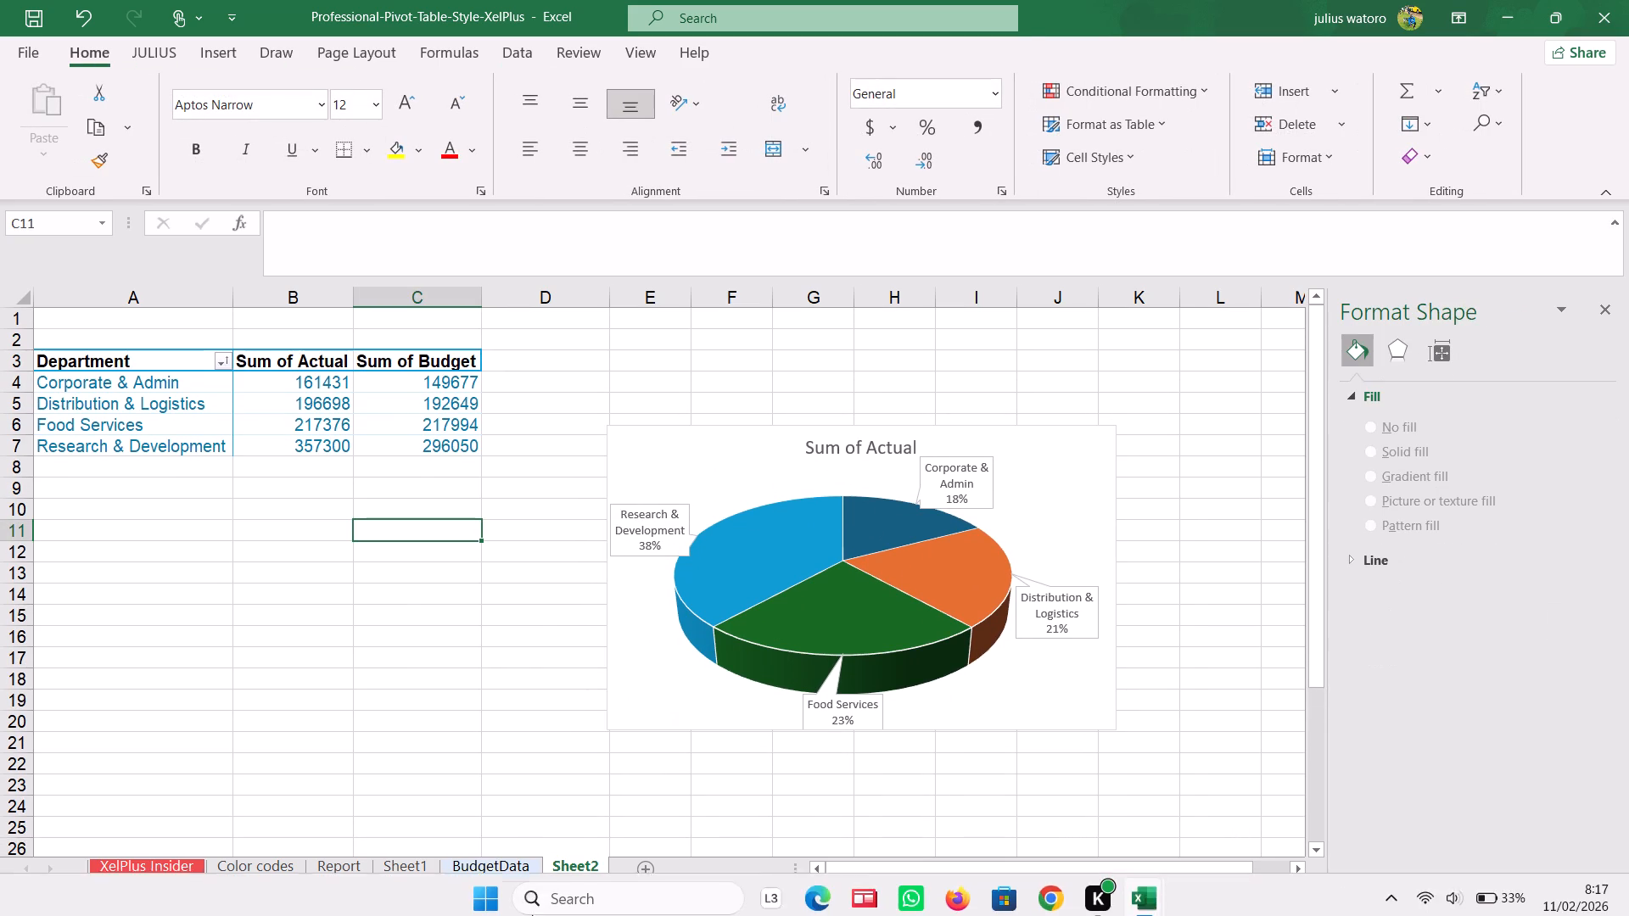
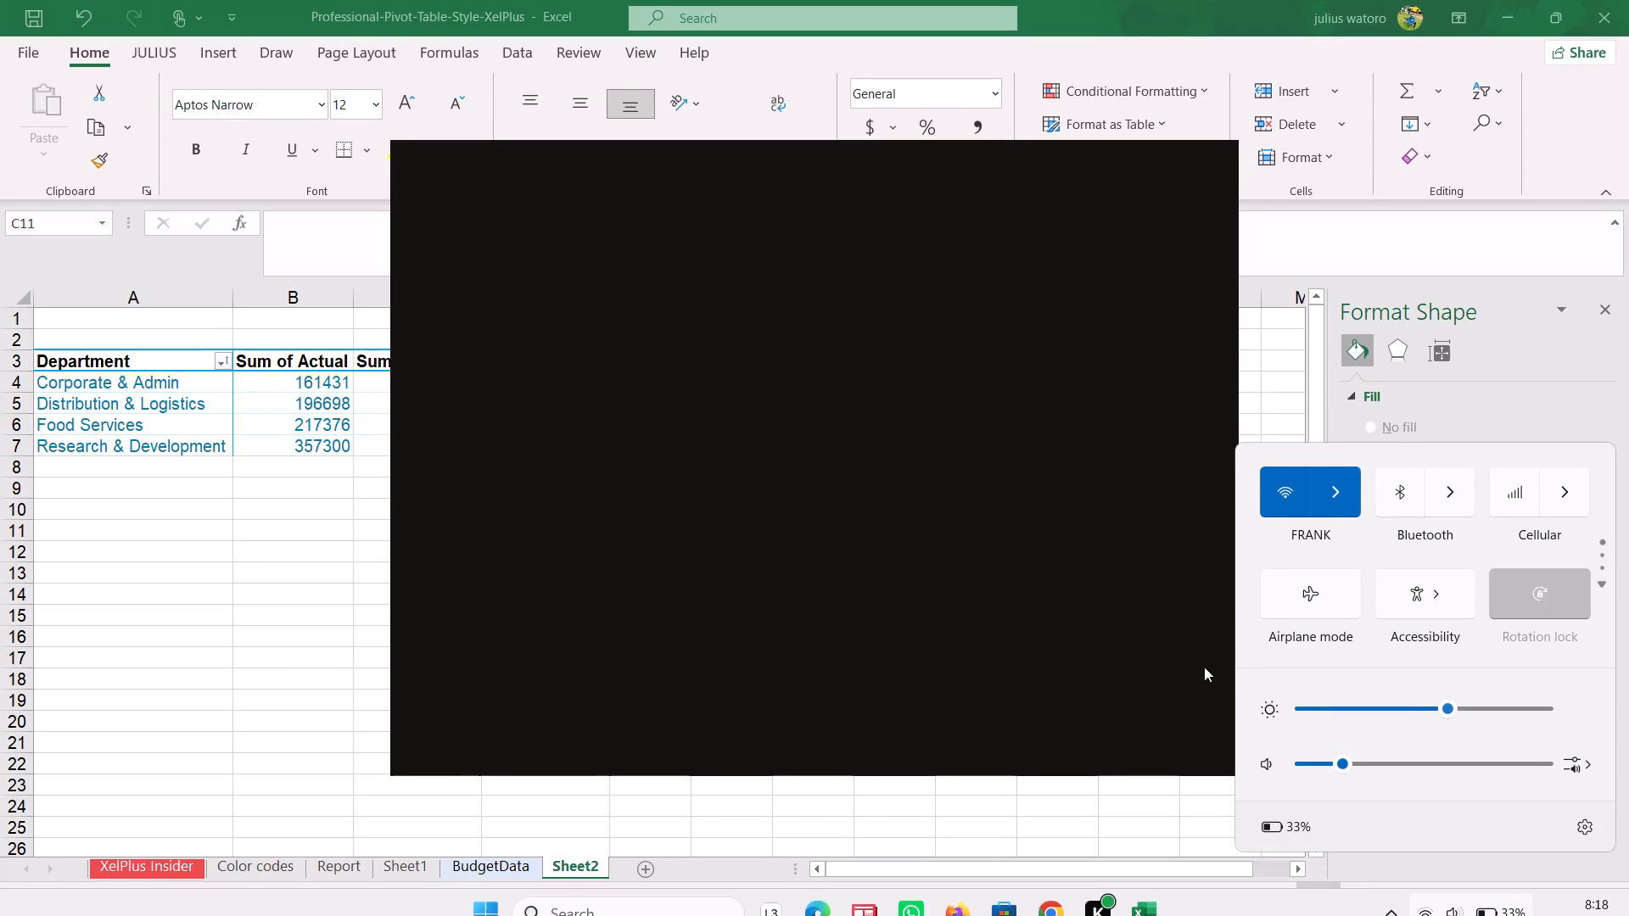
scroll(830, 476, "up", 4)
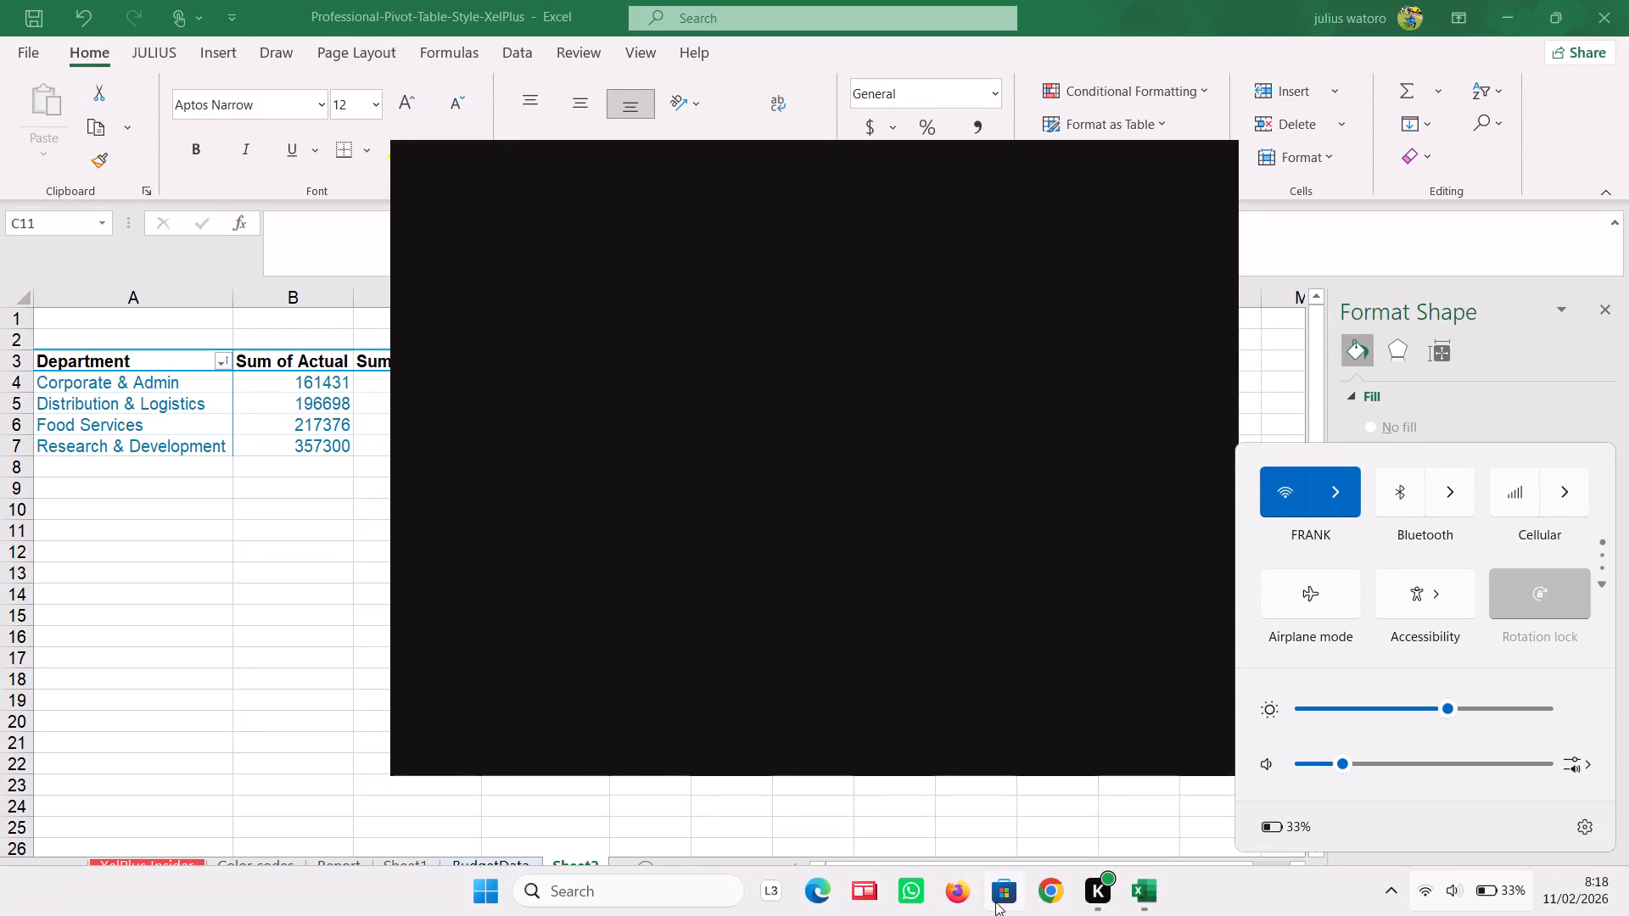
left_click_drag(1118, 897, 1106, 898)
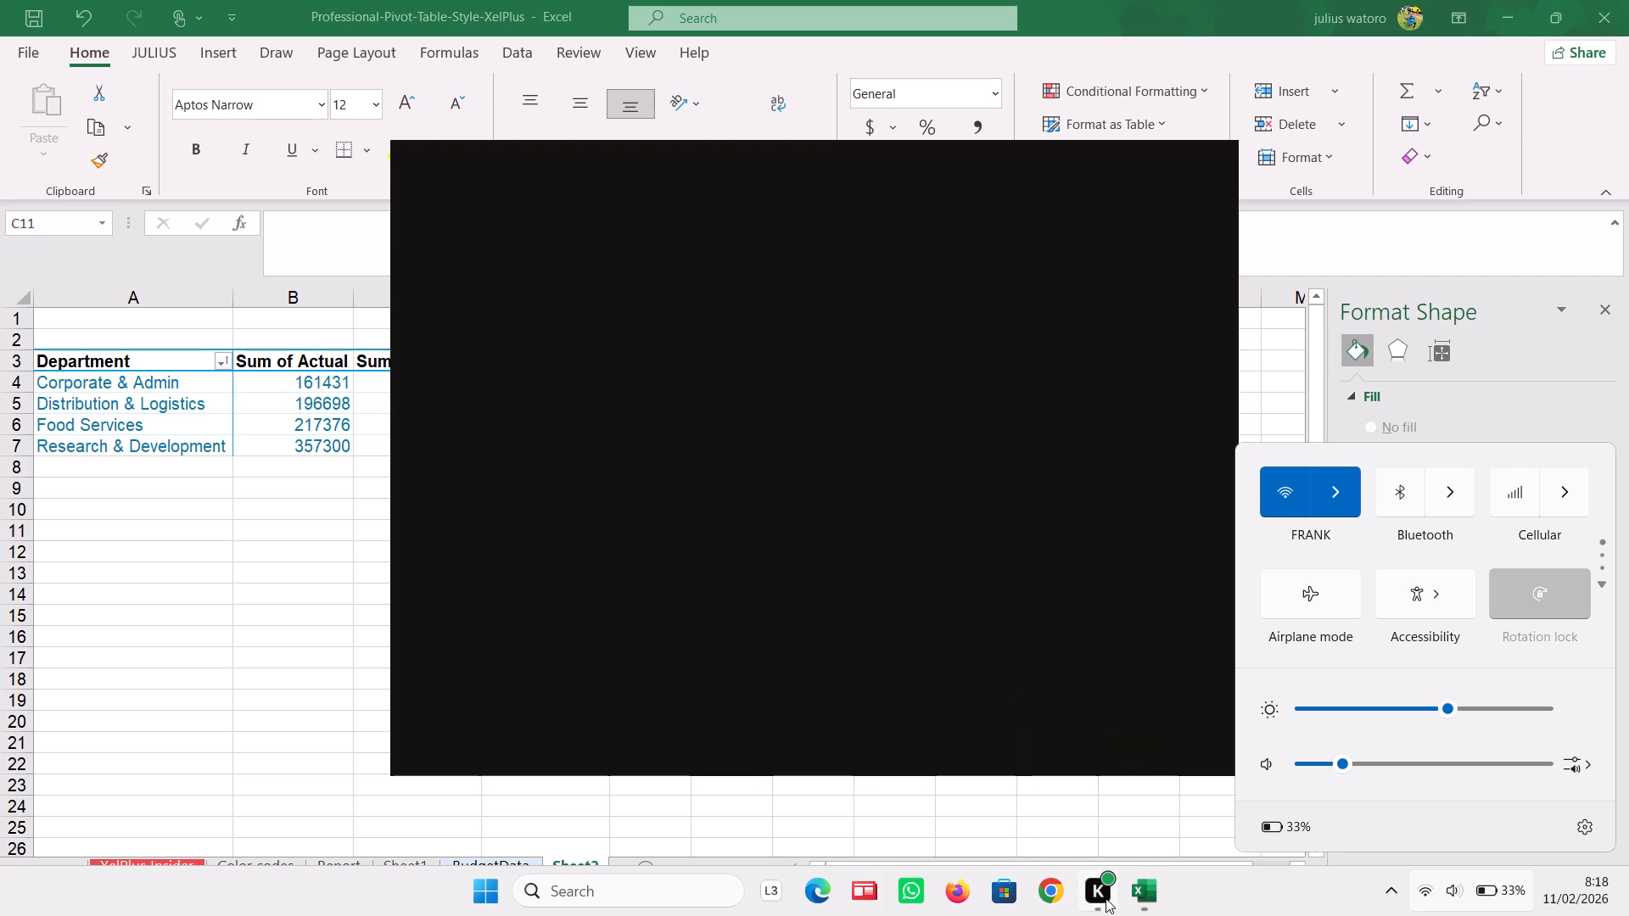
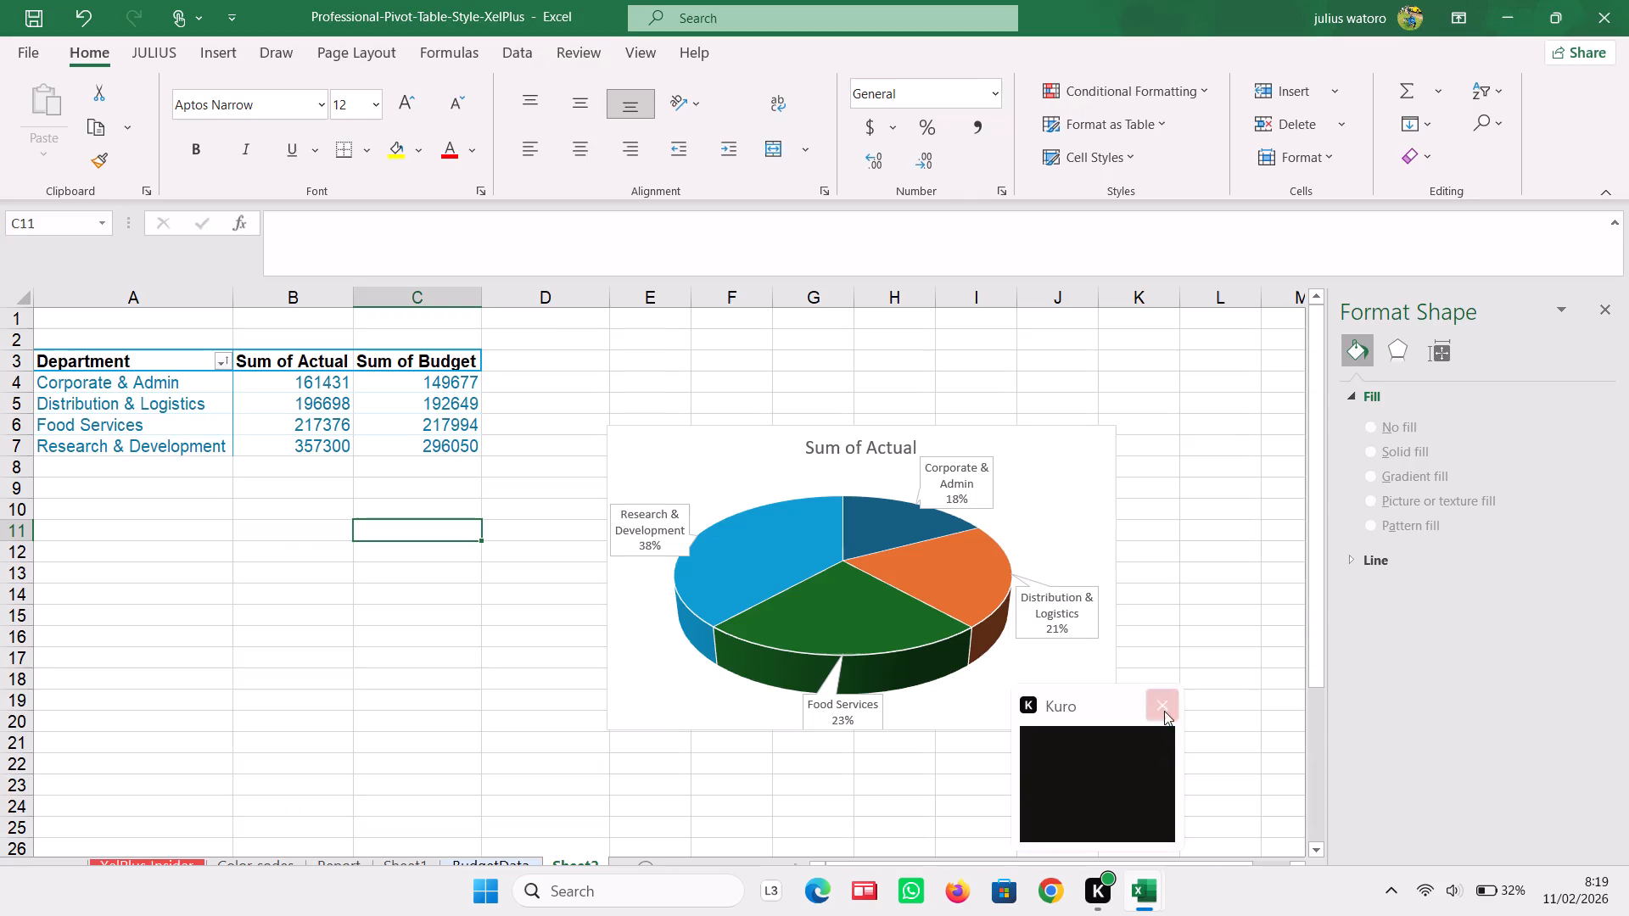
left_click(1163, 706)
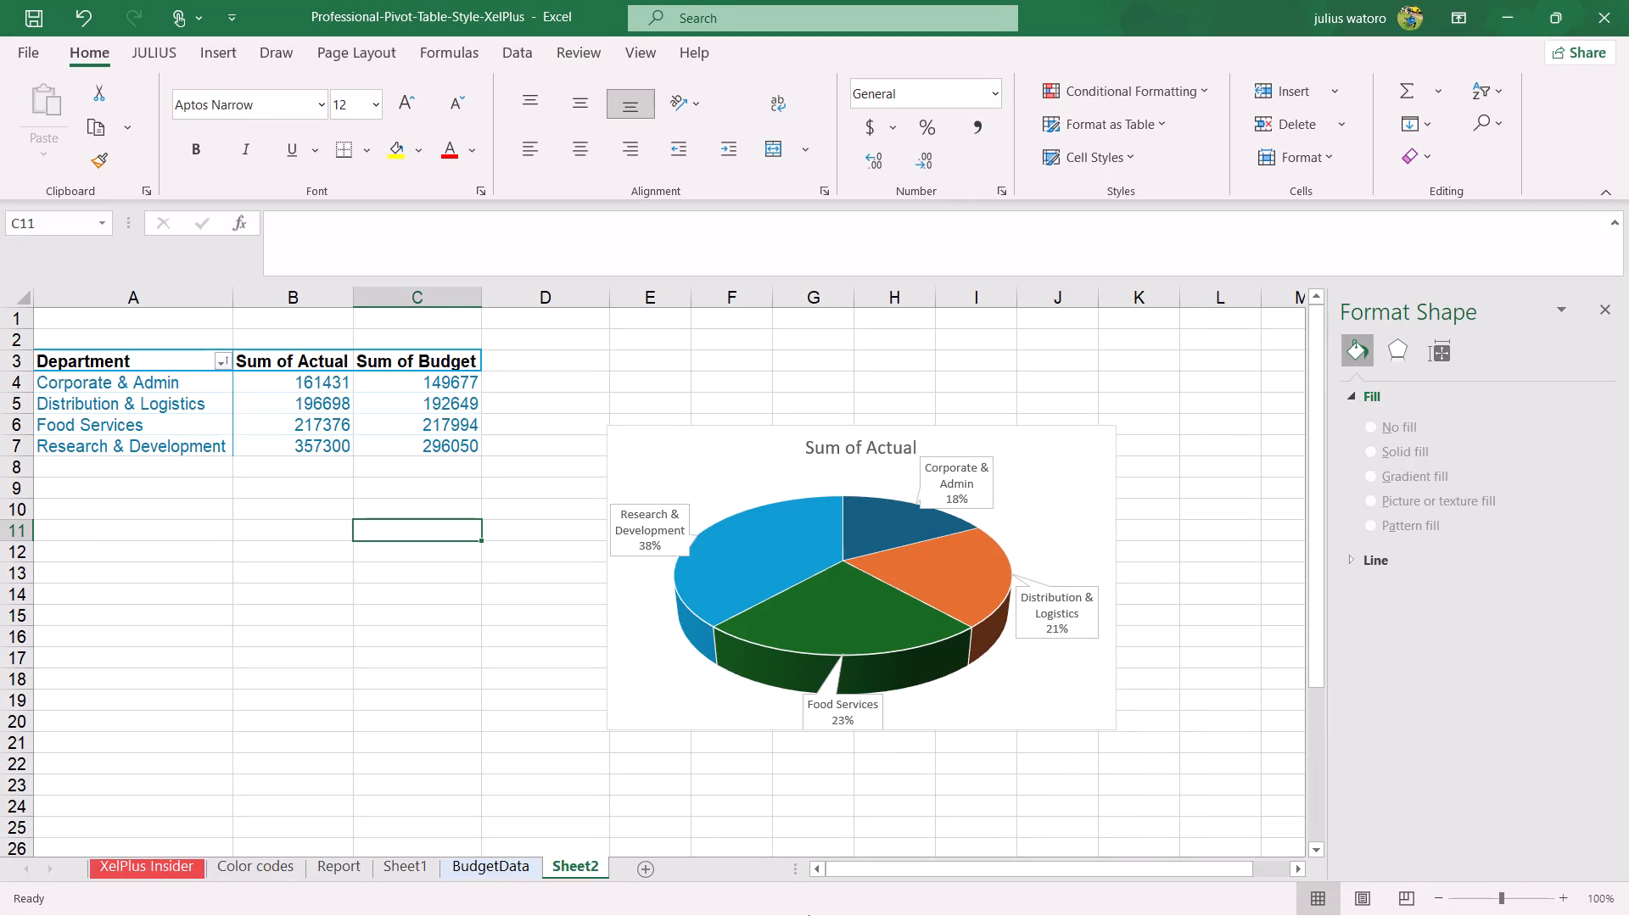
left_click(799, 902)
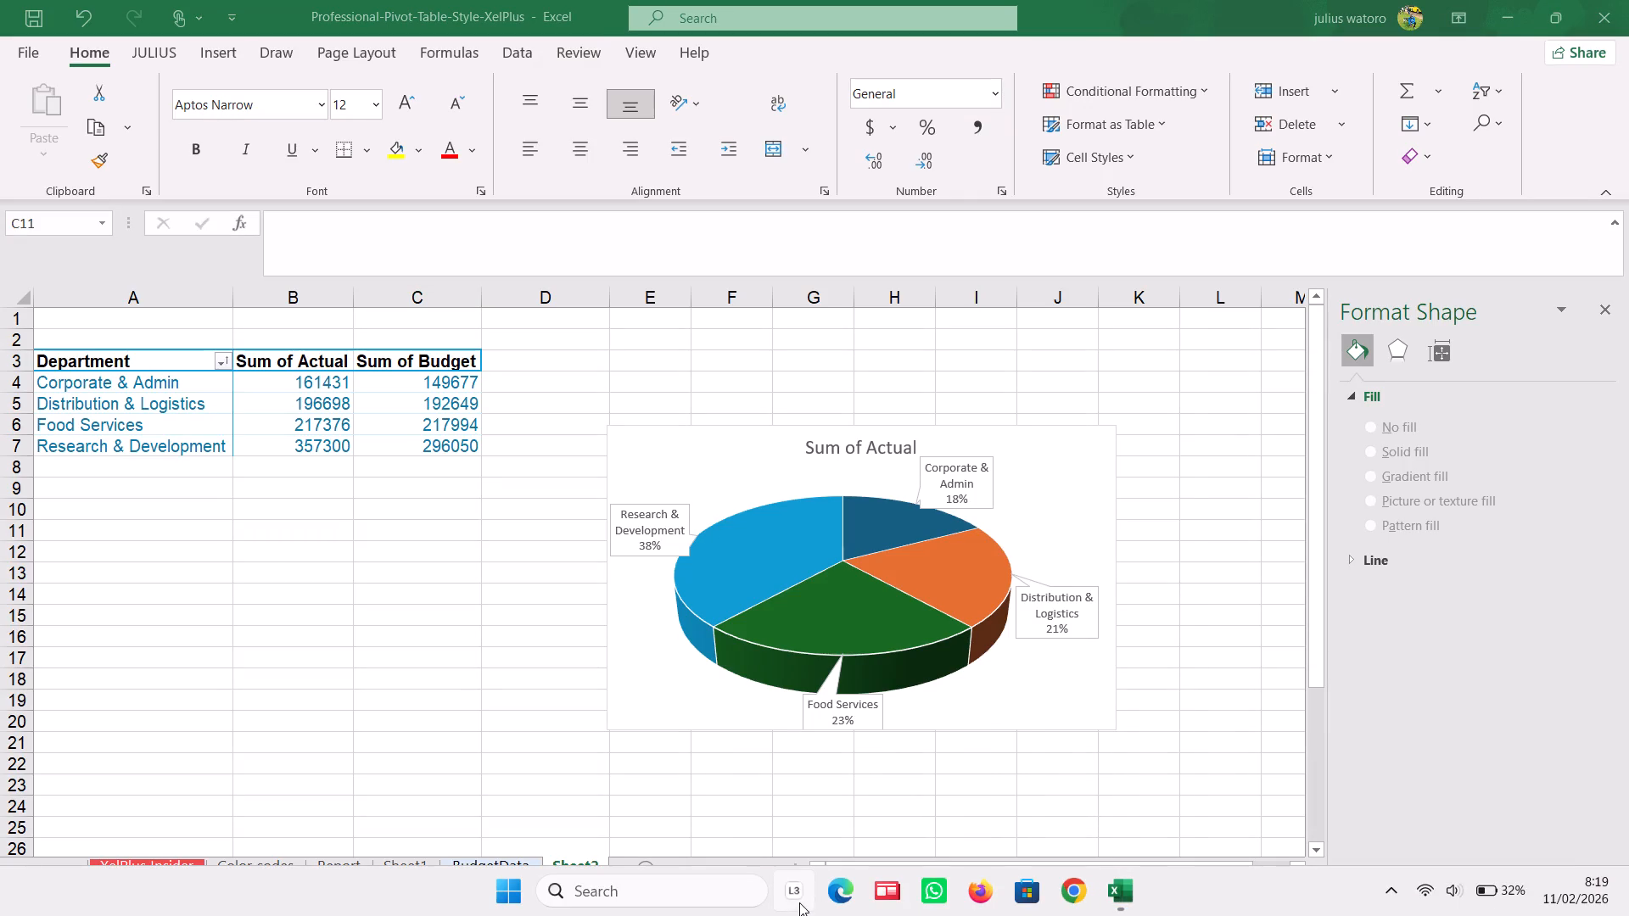